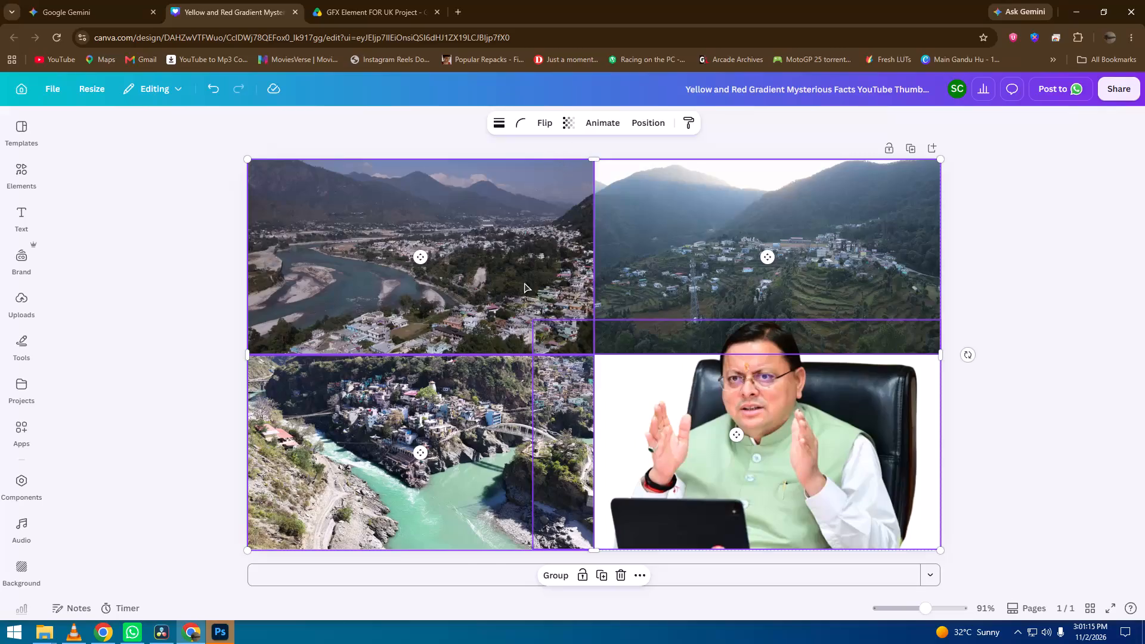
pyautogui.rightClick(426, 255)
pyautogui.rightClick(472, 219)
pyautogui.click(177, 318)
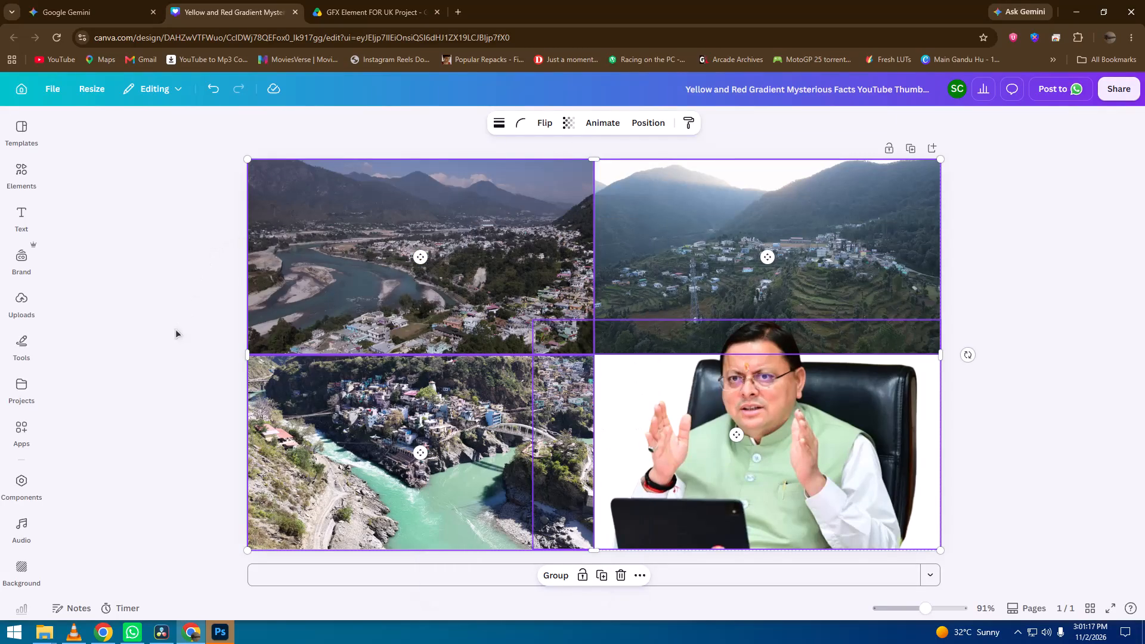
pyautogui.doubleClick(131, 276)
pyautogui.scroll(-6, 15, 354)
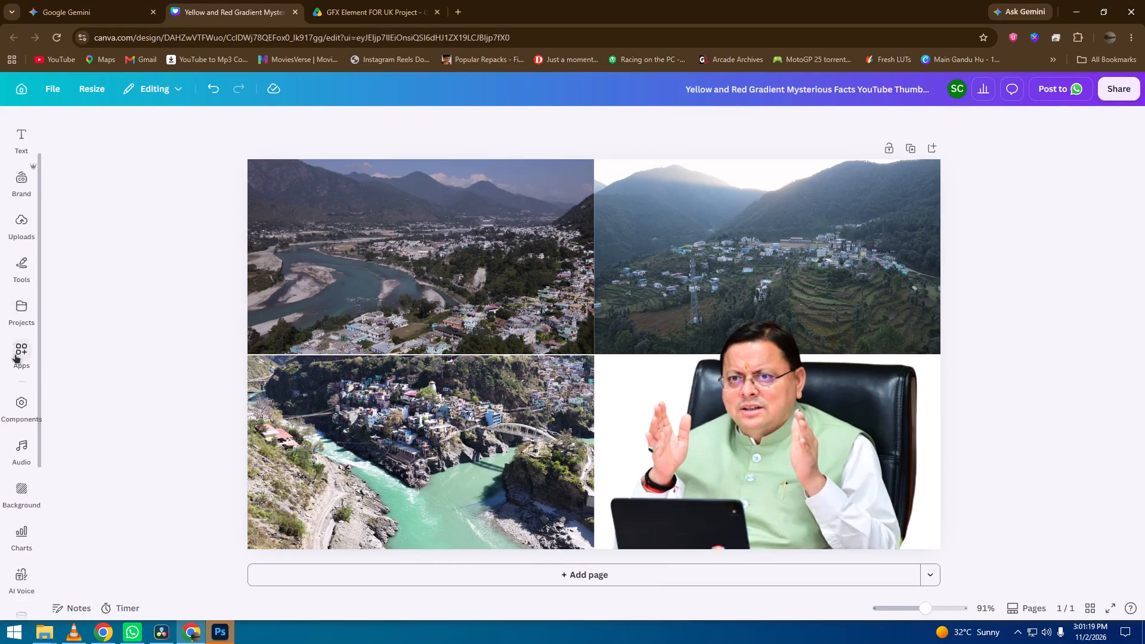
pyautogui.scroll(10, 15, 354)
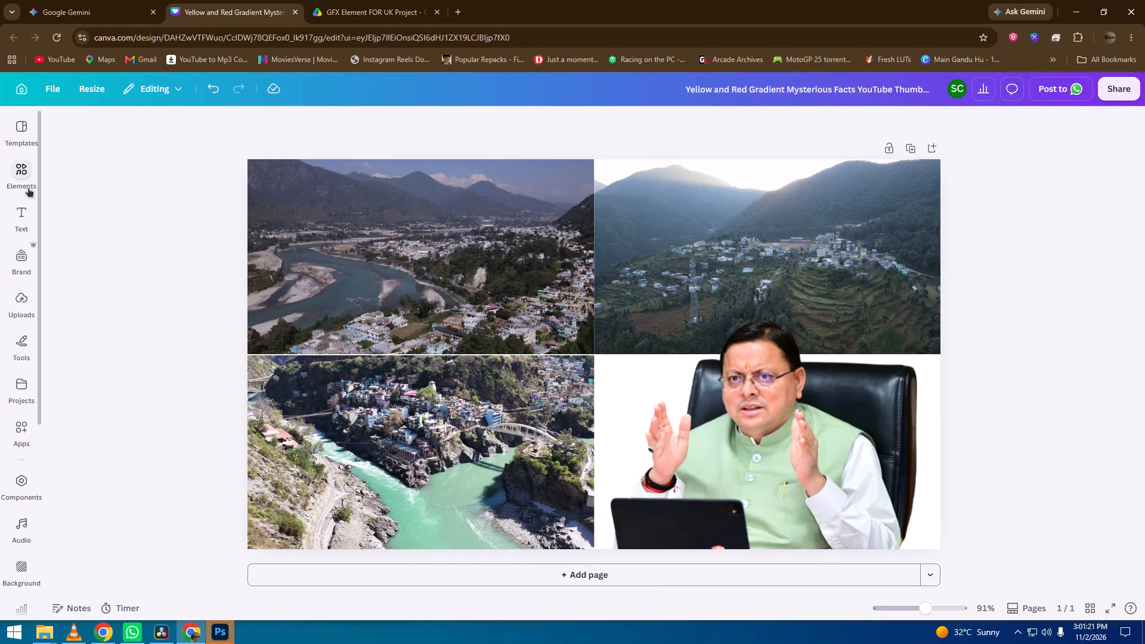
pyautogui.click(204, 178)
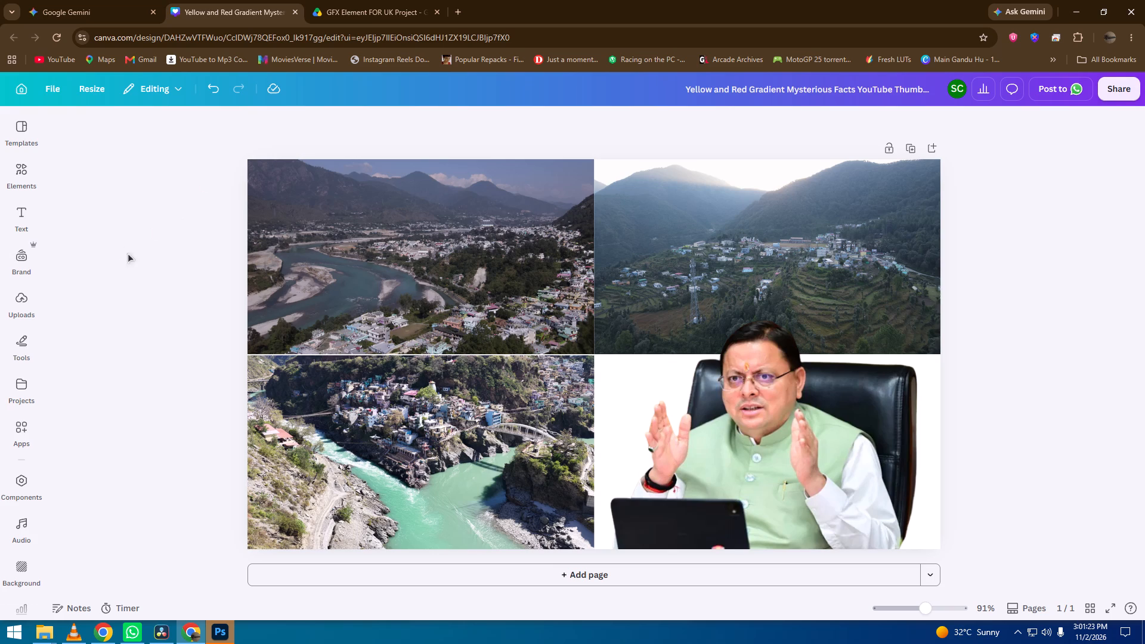
# Switch to Photoshop, where the UK terhri.psd thumbnail is open.
pyautogui.click(206, 638)
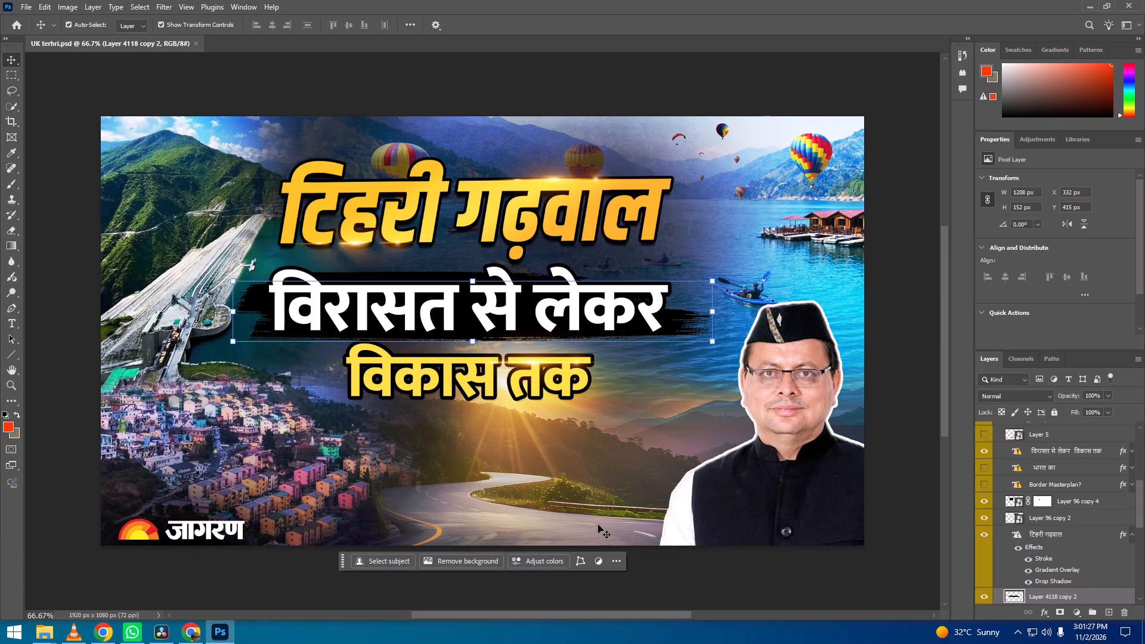
# Examine the light-flare layers over the orange title, toggling the visibility of Layer 96 copy 2 off and on.
pyautogui.scroll(-7, 1011, 496)
pyautogui.scroll(9, 1011, 496)
pyautogui.click(558, 213)
pyautogui.click(342, 236)
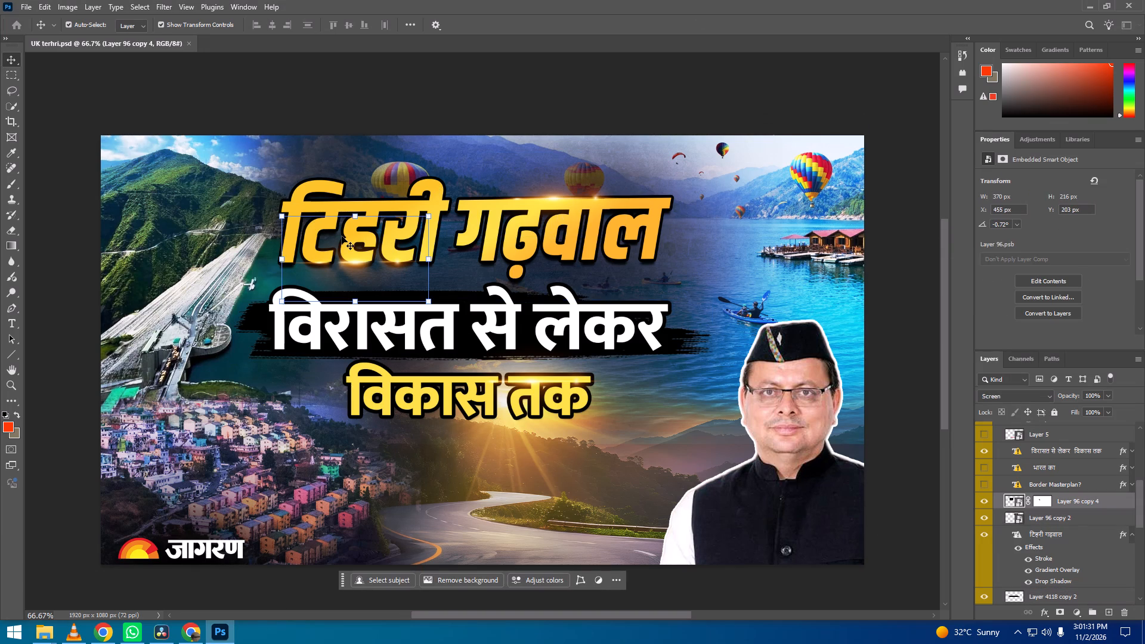
pyautogui.click(438, 227)
pyautogui.click(599, 215)
pyautogui.doubleClick(539, 222)
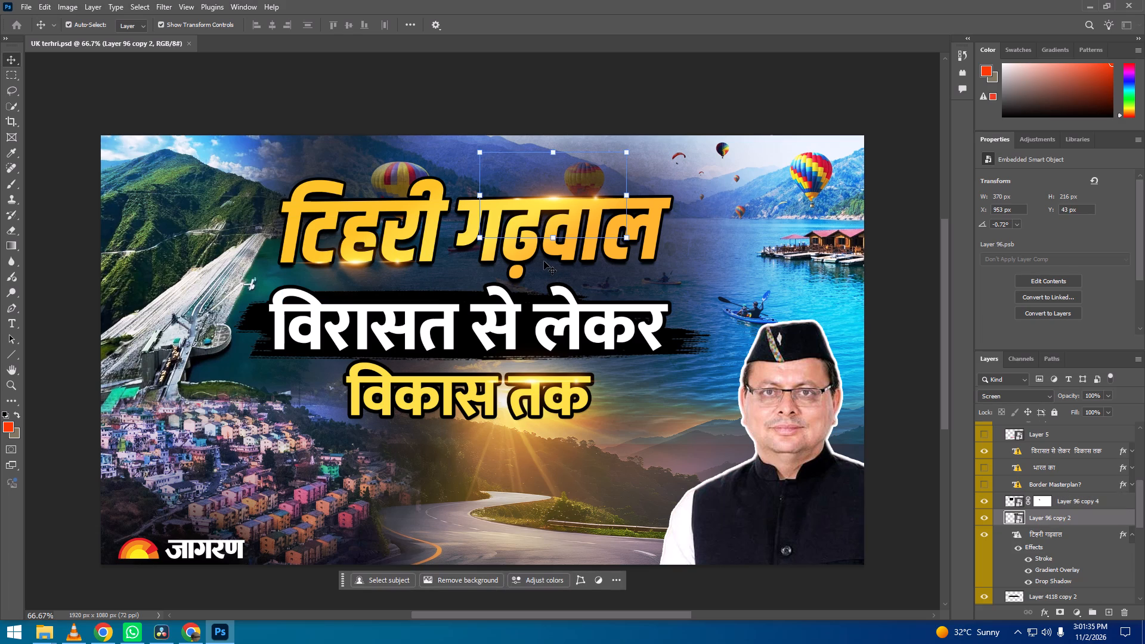
pyautogui.click(989, 521)
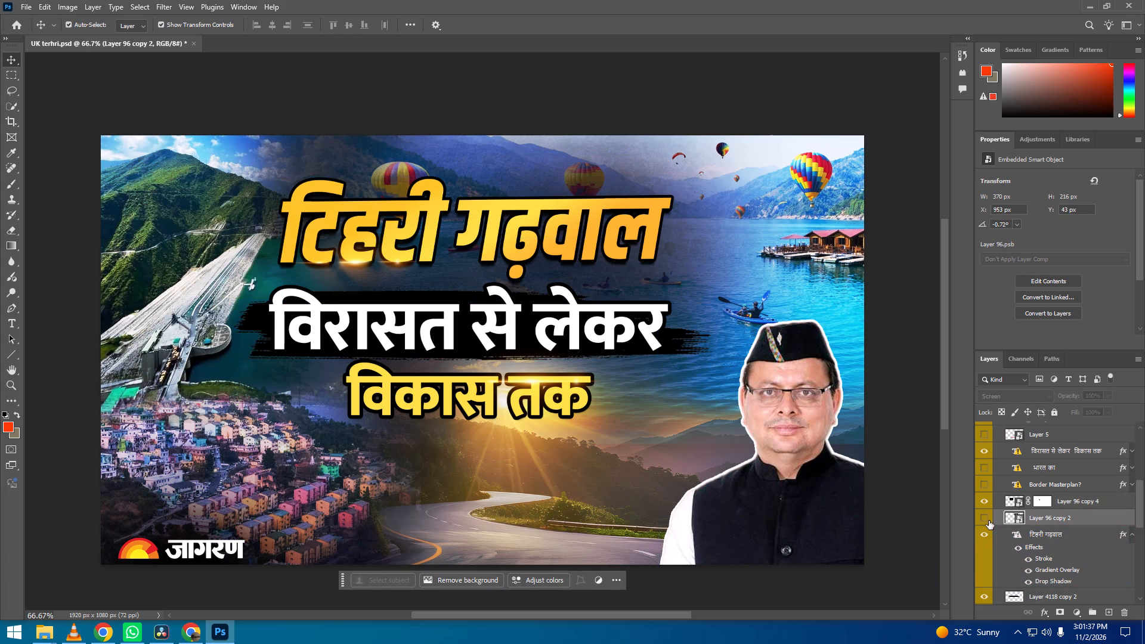
pyautogui.click(989, 521)
pyautogui.click(989, 521)
pyautogui.click(989, 521)
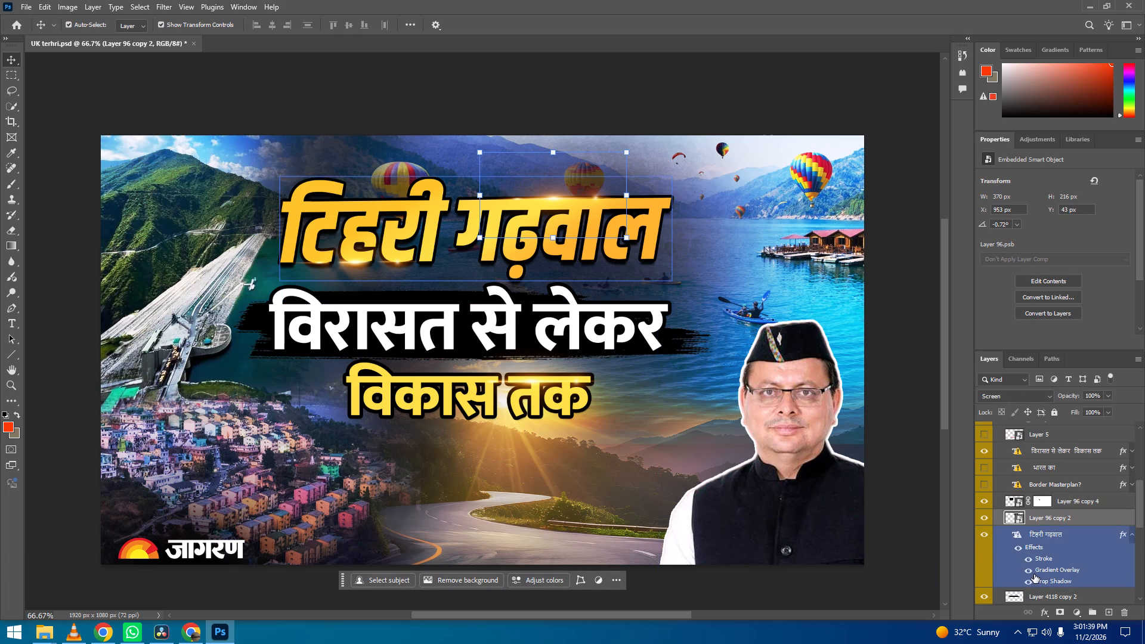
# Open the orange title text टिहरी गढ़वाल for editing with all its characters selected.
pyautogui.click(1041, 538)
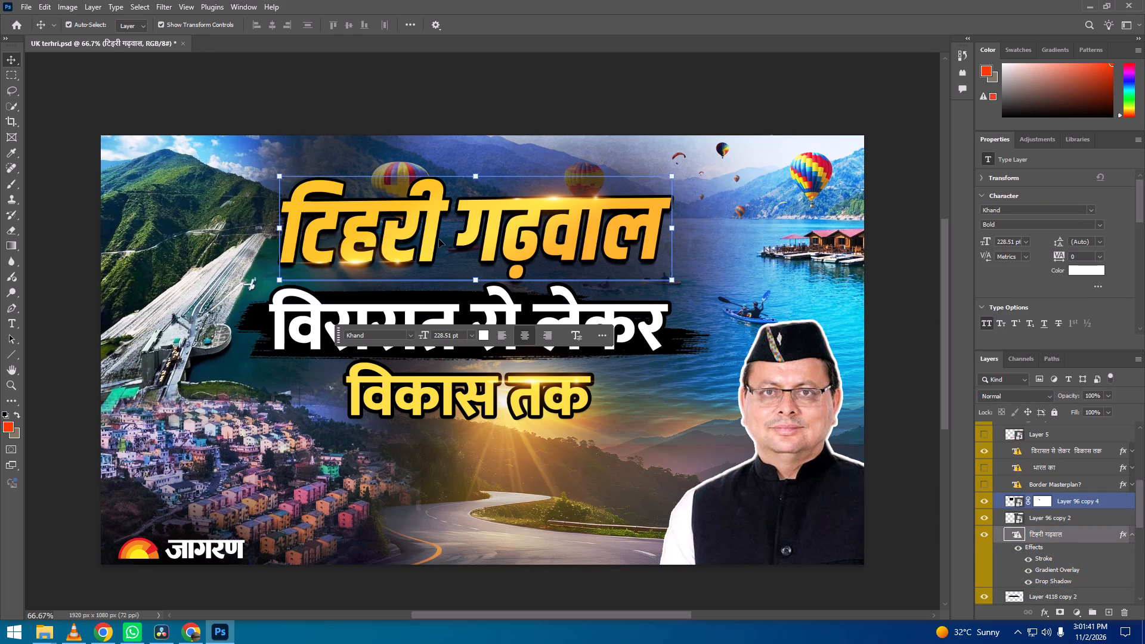
pyautogui.doubleClick(624, 255)
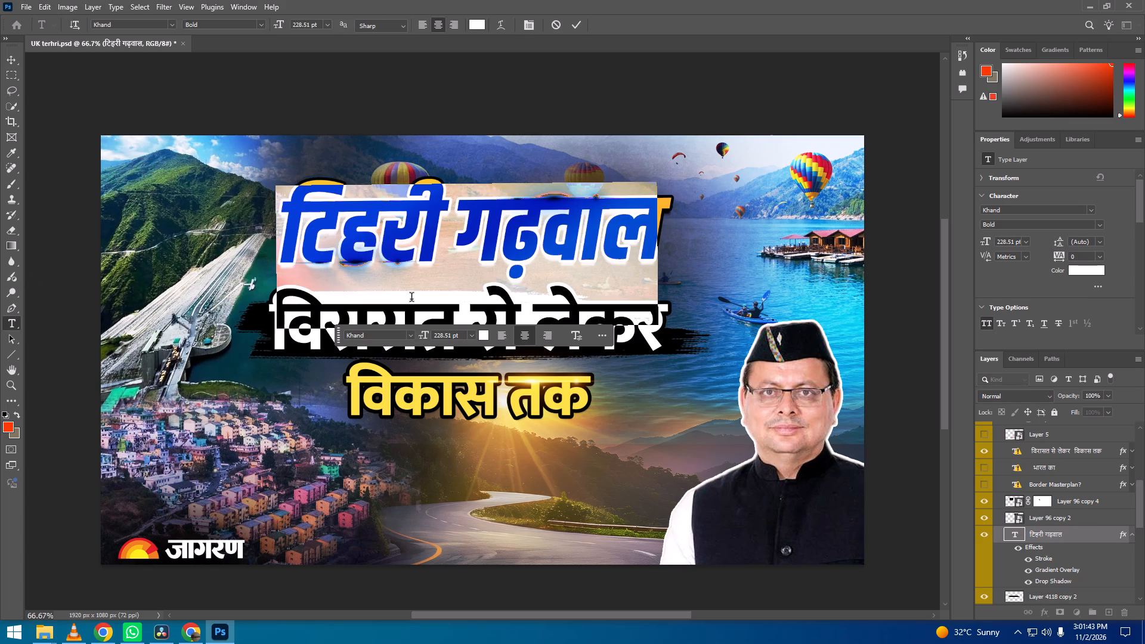
# Switch from Photoshop to another open window.
pyautogui.hotkey('alt', 'Tab')
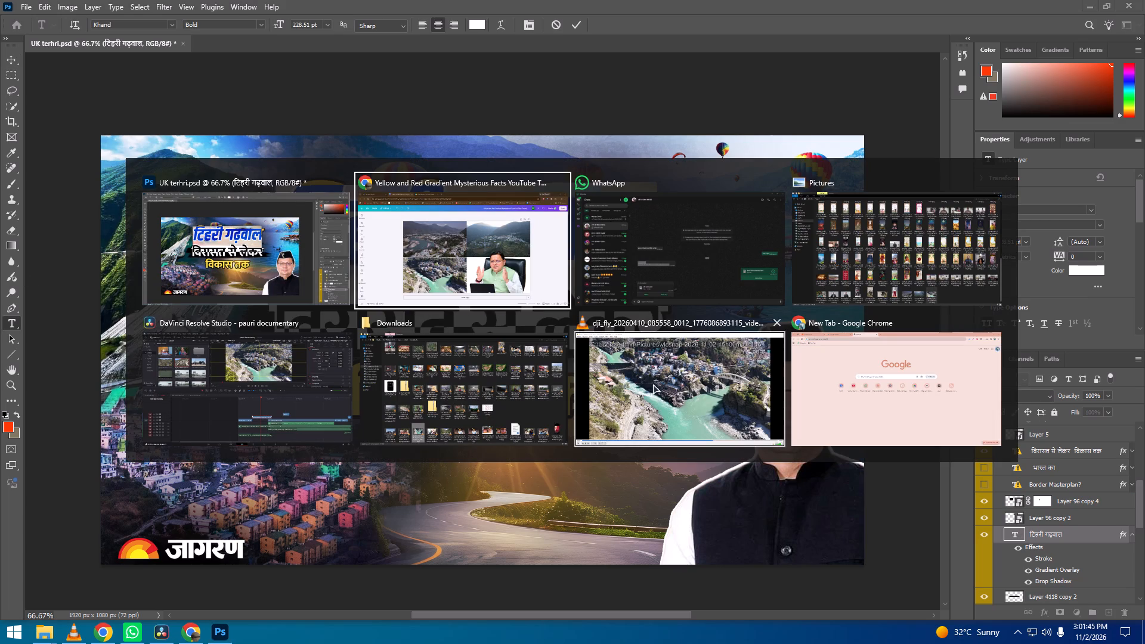
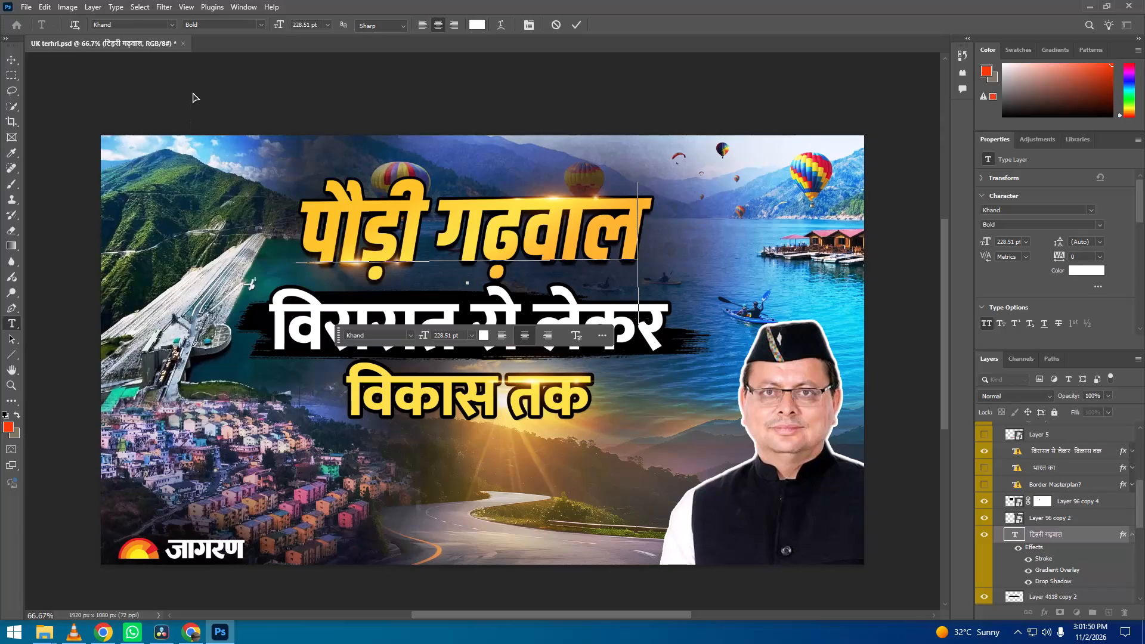
# Commit the orange title's new text, पौड़ी गढ़वाल.
pyautogui.keyDown('alt'); pyautogui.click(193, 92); pyautogui.keyUp('alt')
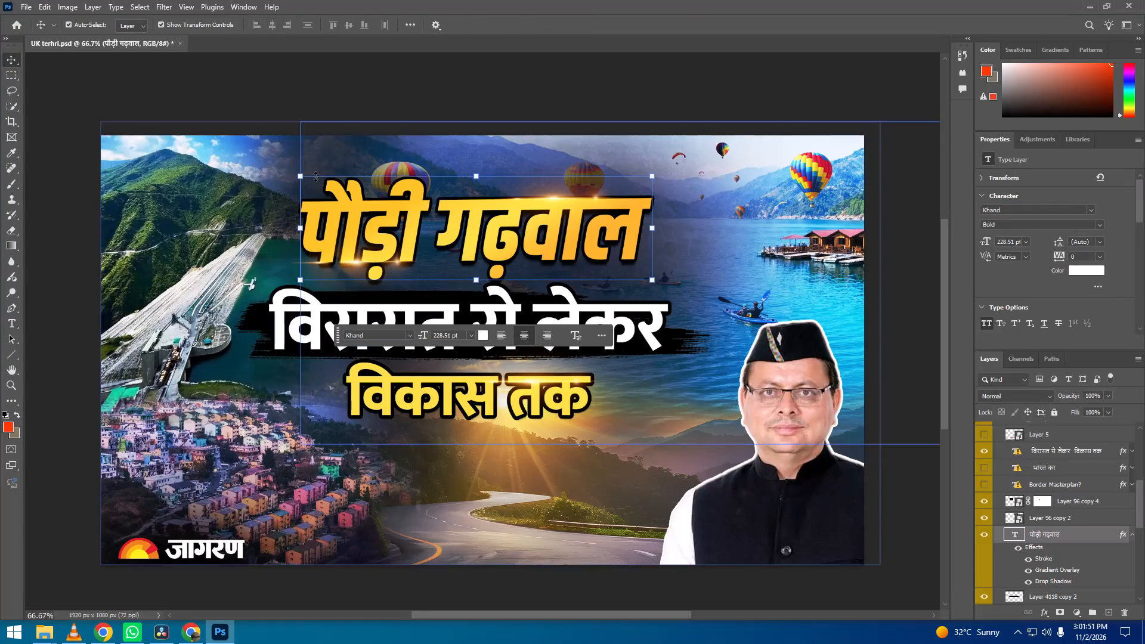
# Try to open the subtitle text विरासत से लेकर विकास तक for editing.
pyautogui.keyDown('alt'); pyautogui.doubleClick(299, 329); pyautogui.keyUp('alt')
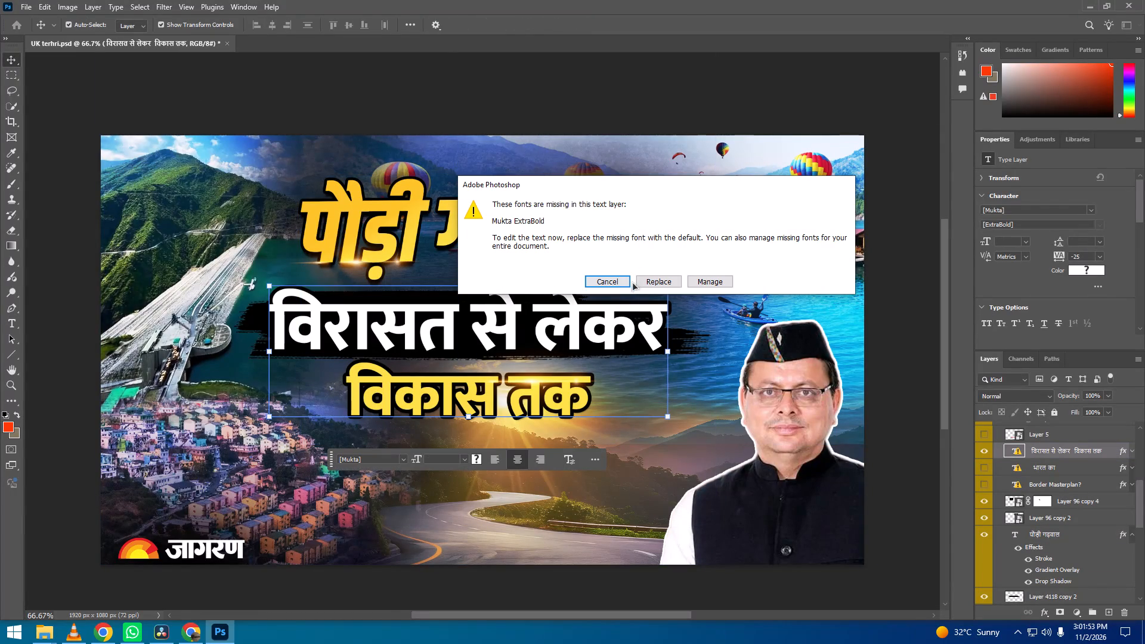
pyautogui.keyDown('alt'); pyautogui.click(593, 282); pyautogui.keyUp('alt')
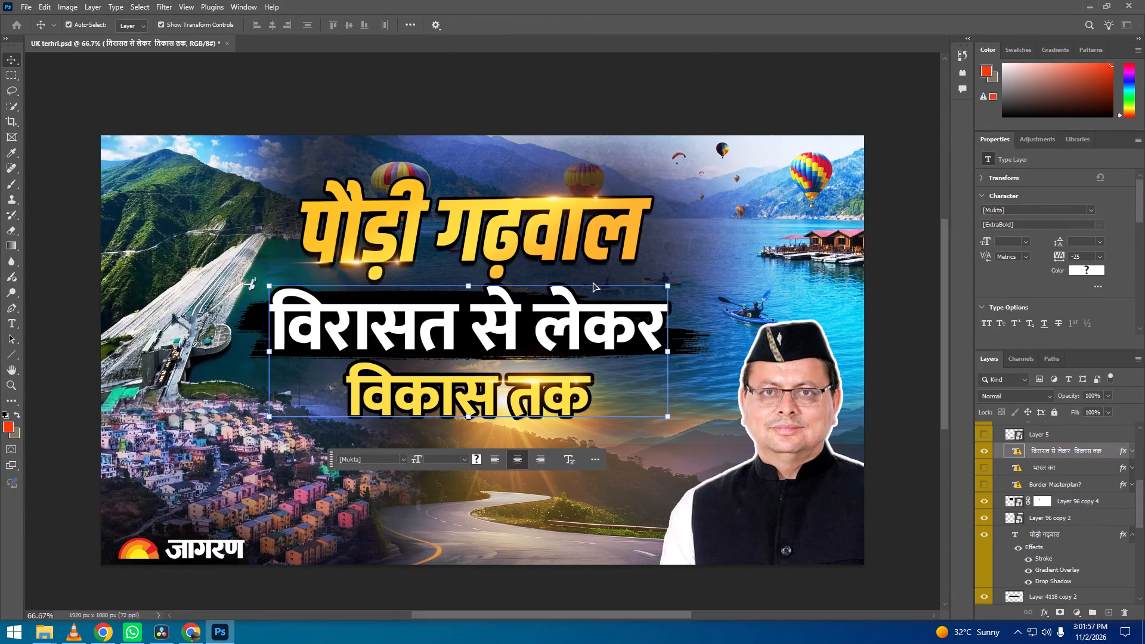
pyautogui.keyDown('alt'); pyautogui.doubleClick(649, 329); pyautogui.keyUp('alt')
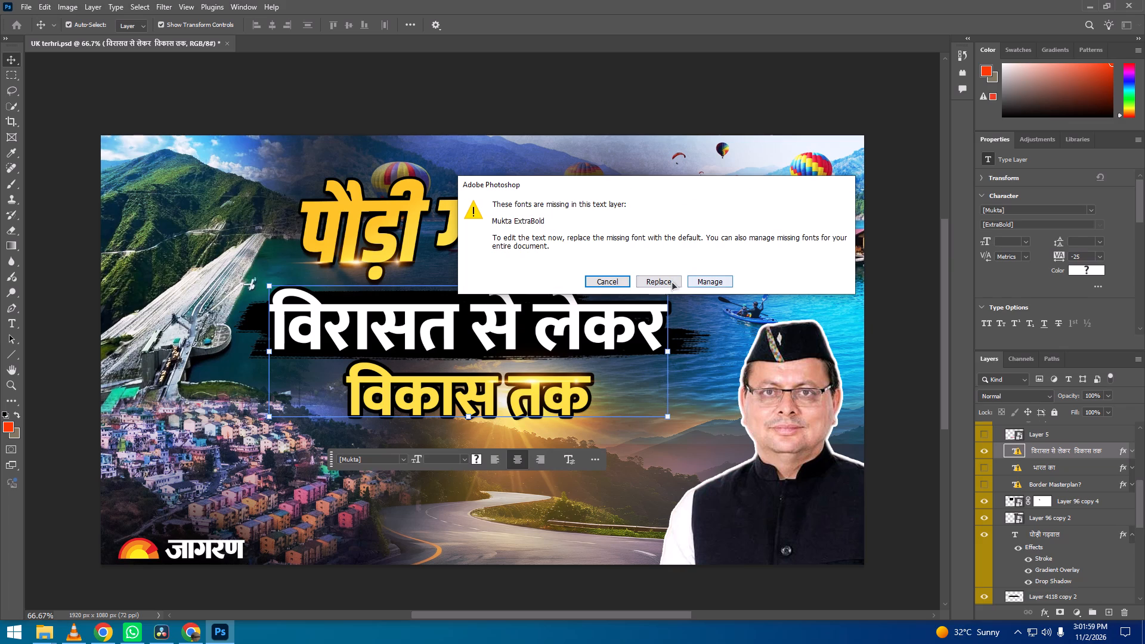
# Switch to Chrome, search the web for mukta extra bold, and download the Mukta Font Family from 1001 Fonts as mukta.zip.
pyautogui.hotkey('alt', 'Tab')
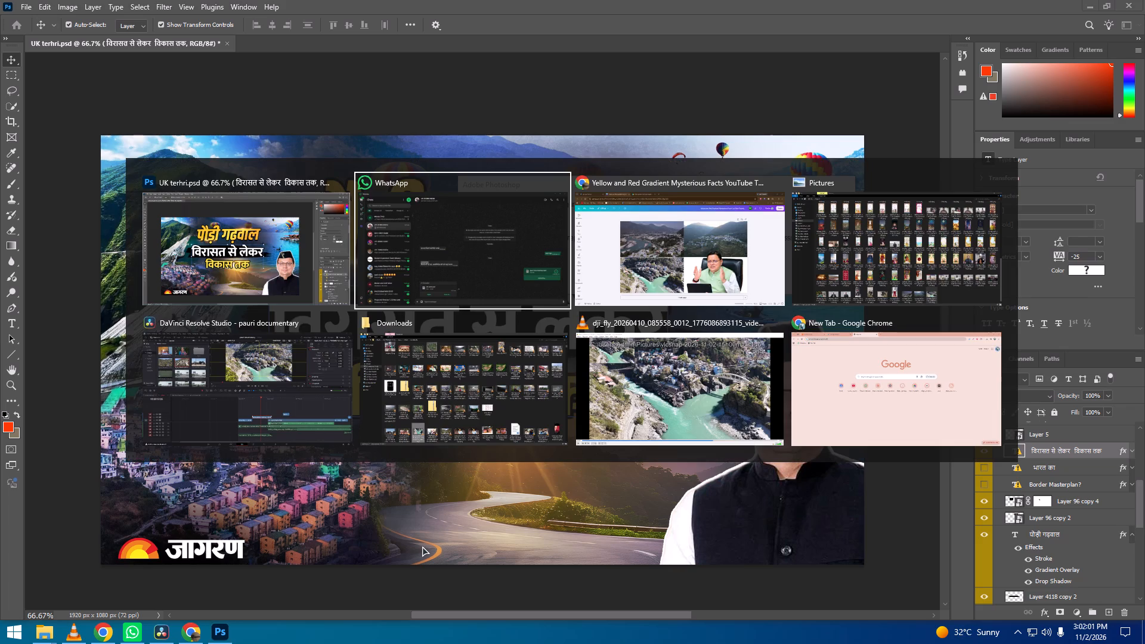
pyautogui.hotkey('alt', 'Tab')
pyautogui.click(460, 9)
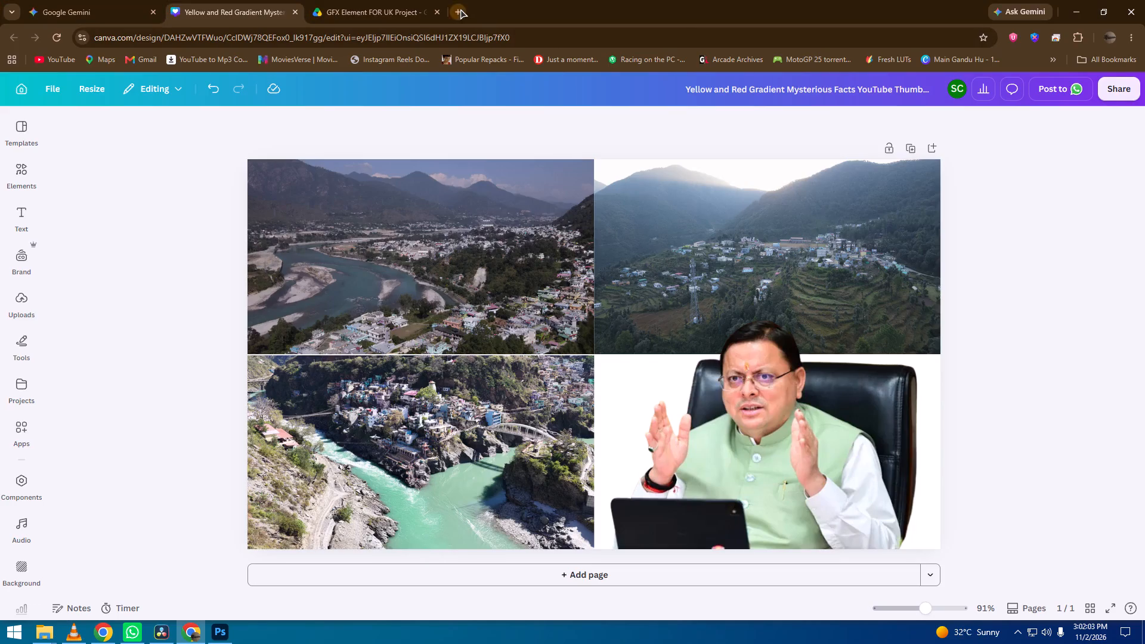
pyautogui.write('mukta extra bold')
pyautogui.press('Return')
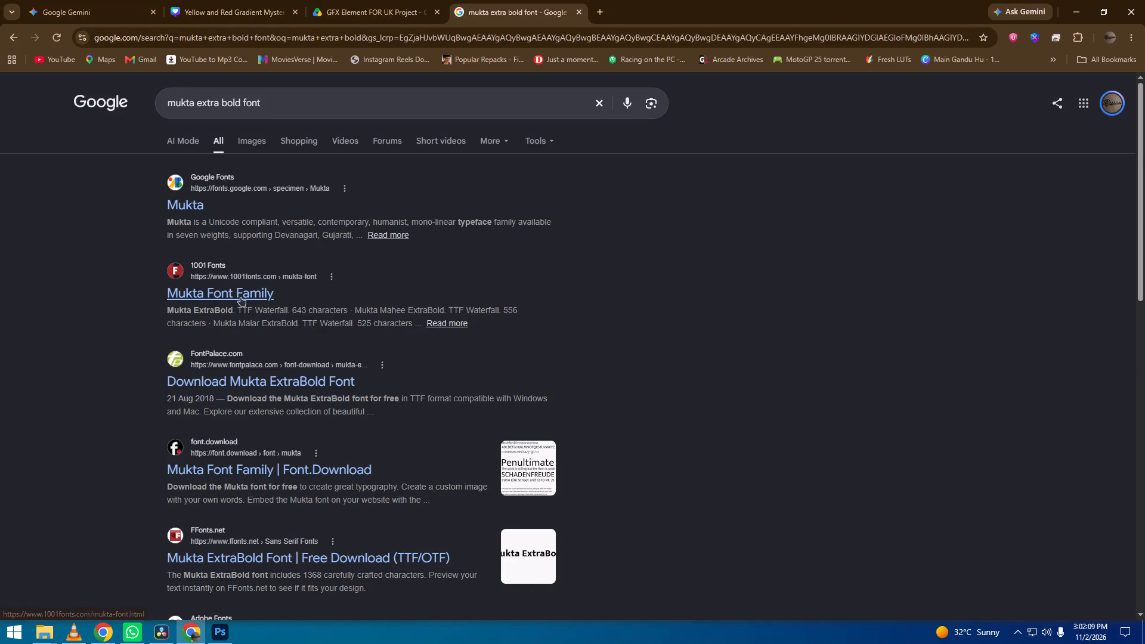
pyautogui.click(242, 299)
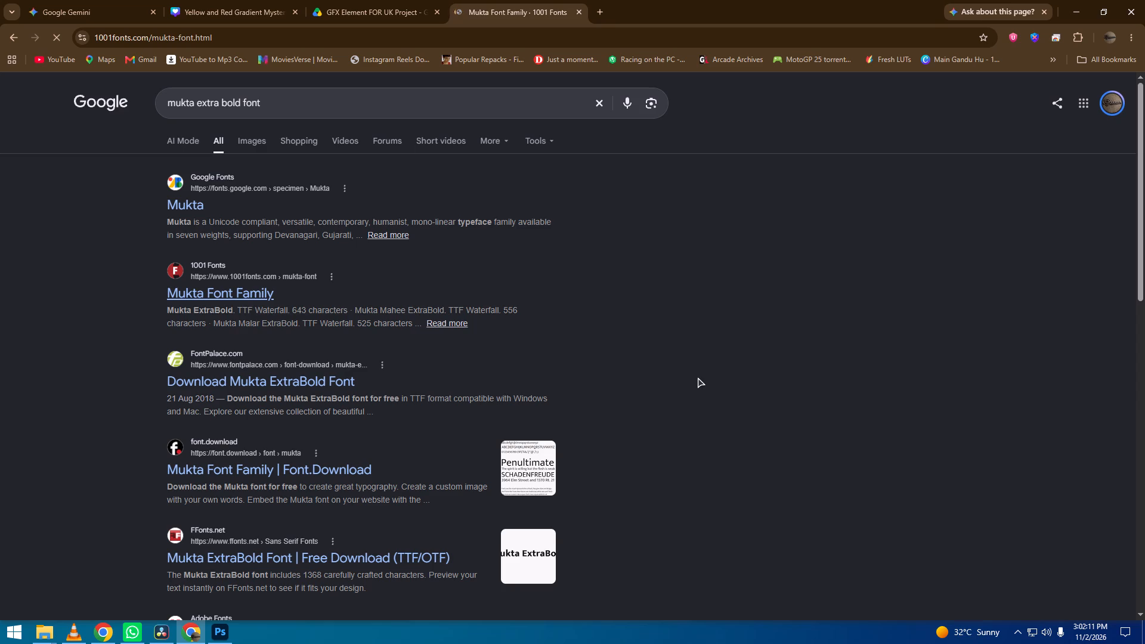
pyautogui.scroll(-7, 698, 377)
pyautogui.click(435, 405)
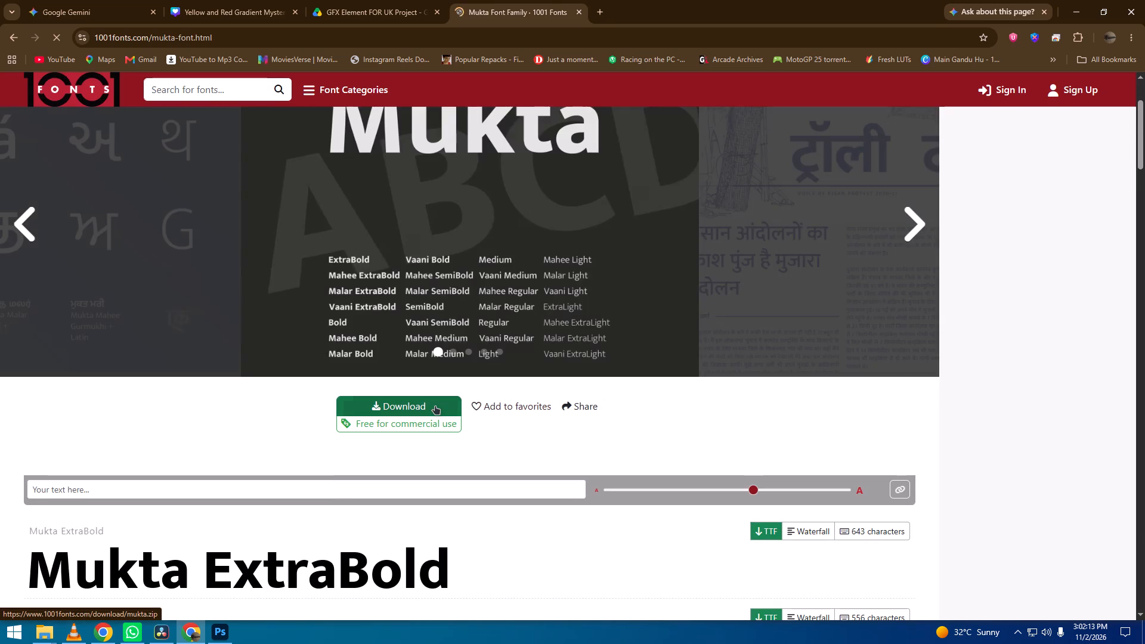
pyautogui.scroll(-7, 435, 405)
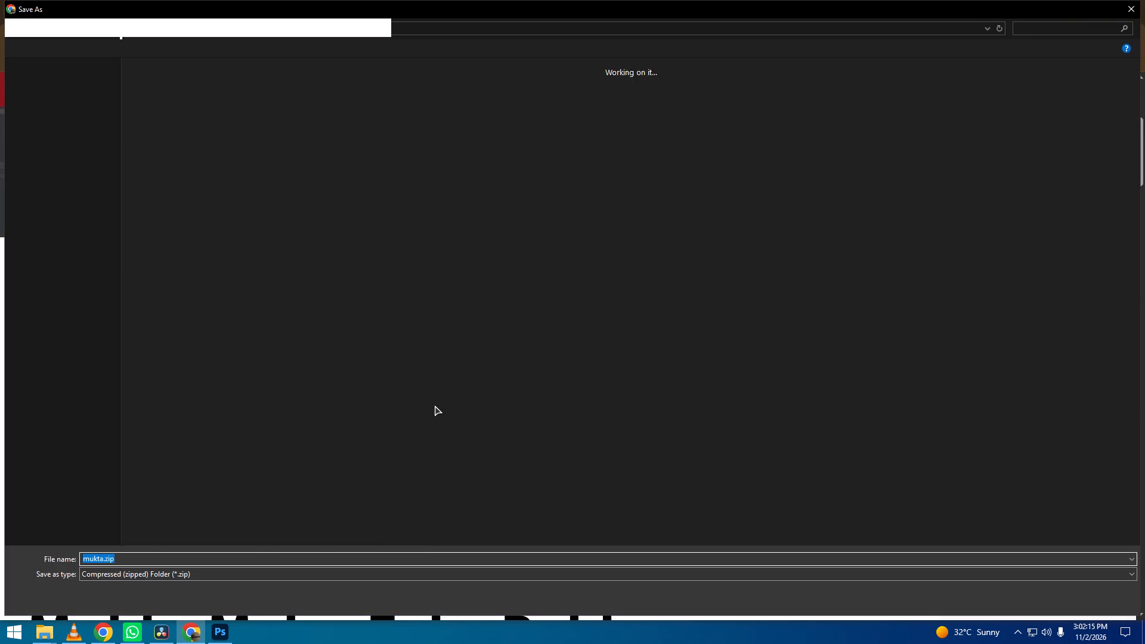
pyautogui.click(1058, 600)
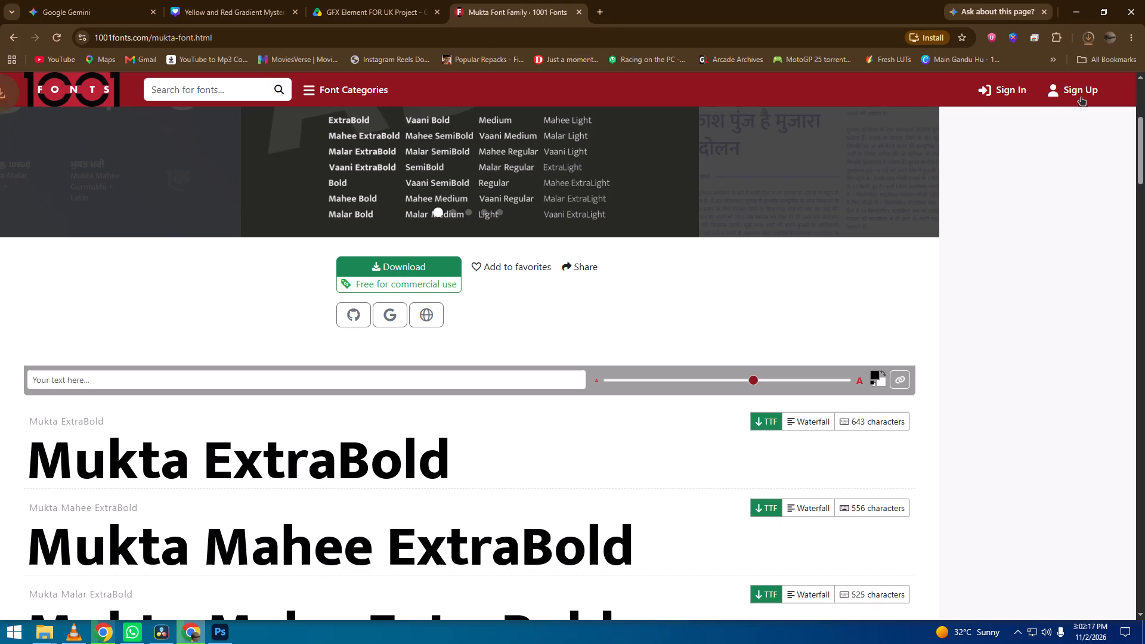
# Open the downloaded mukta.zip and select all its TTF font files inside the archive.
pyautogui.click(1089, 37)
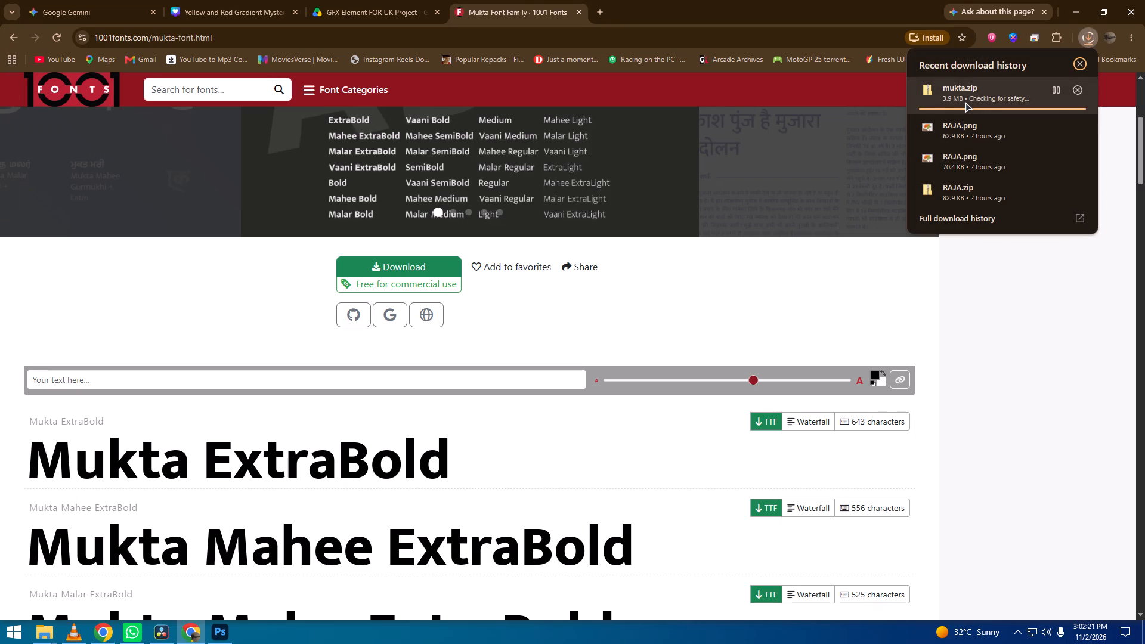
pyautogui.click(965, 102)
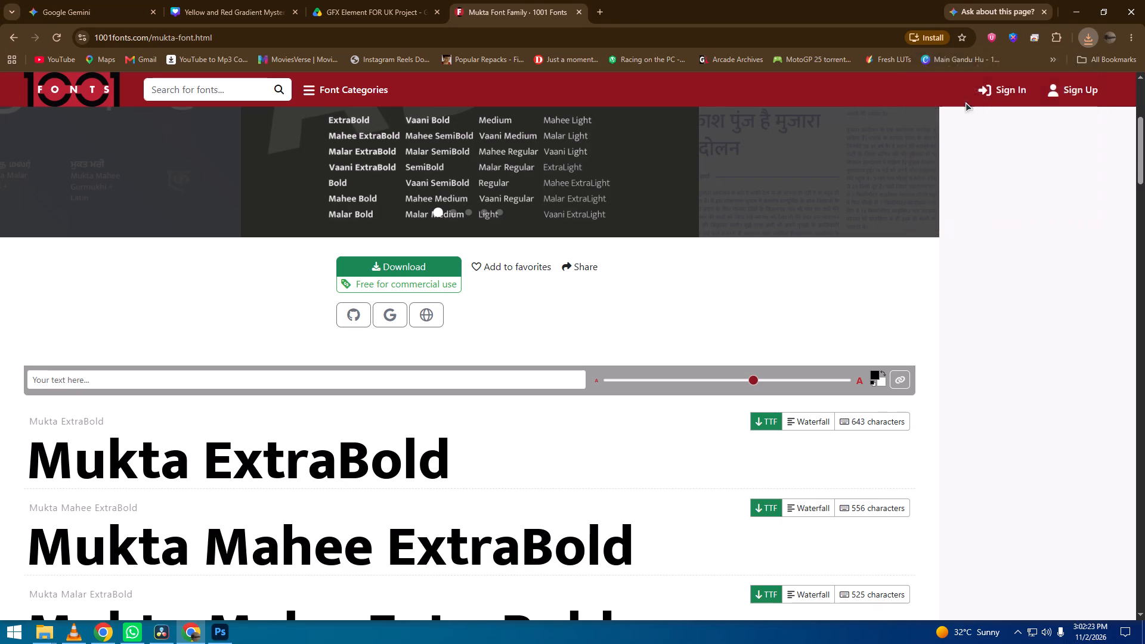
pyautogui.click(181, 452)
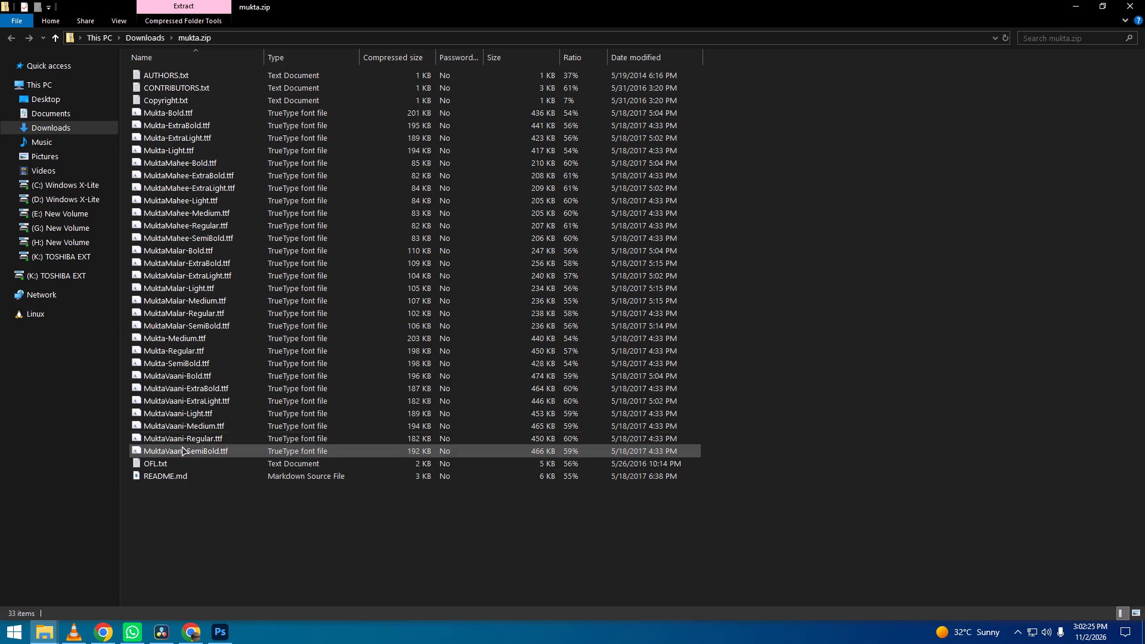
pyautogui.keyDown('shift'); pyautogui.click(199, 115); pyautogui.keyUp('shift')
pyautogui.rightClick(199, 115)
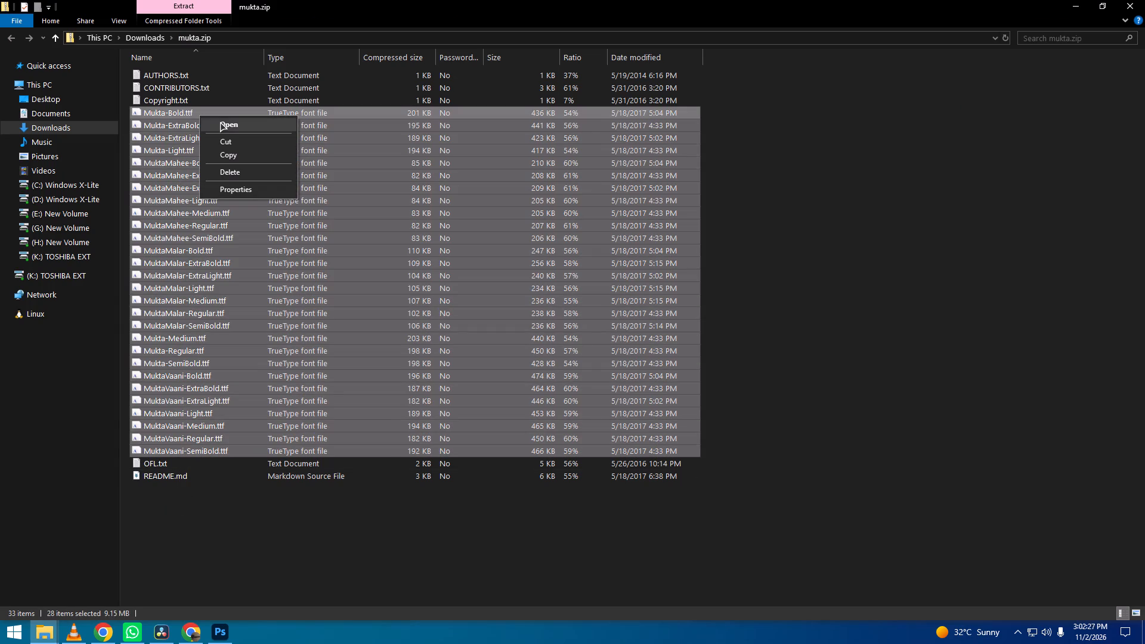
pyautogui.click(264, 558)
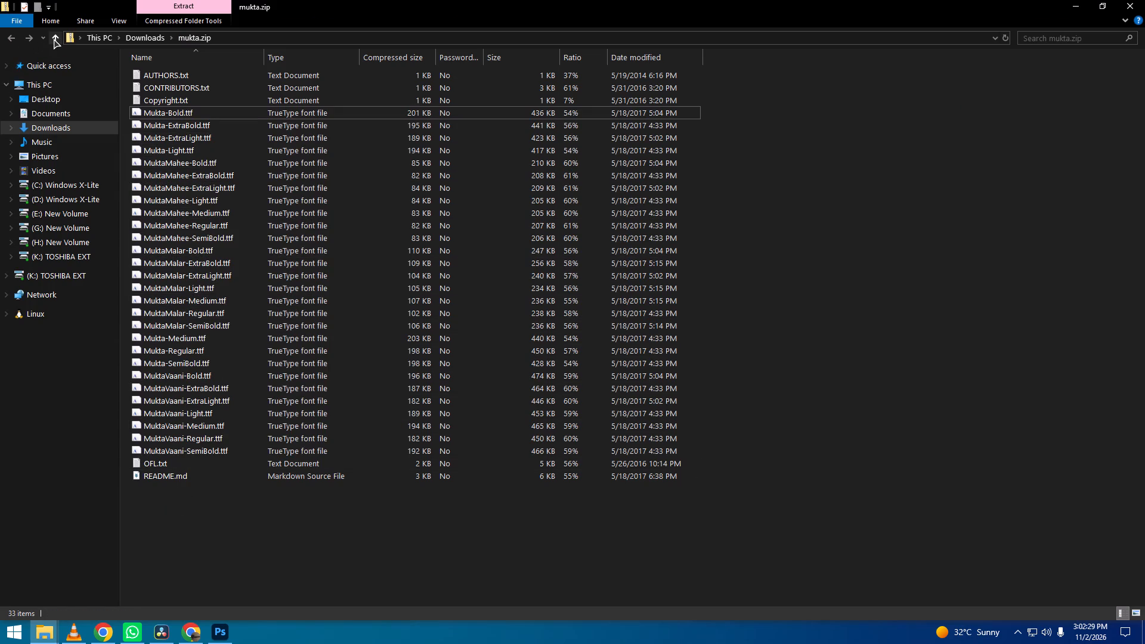
# Extract mukta.zip into a mukta folder in Downloads.
pyautogui.click(54, 39)
pyautogui.rightClick(612, 136)
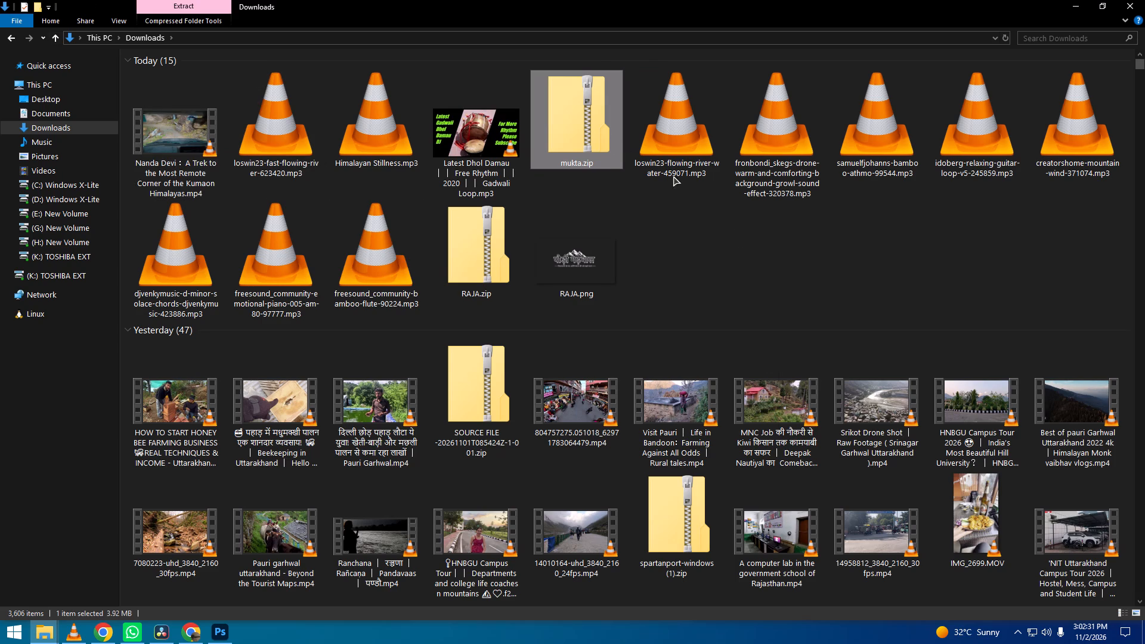
pyautogui.click(830, 265)
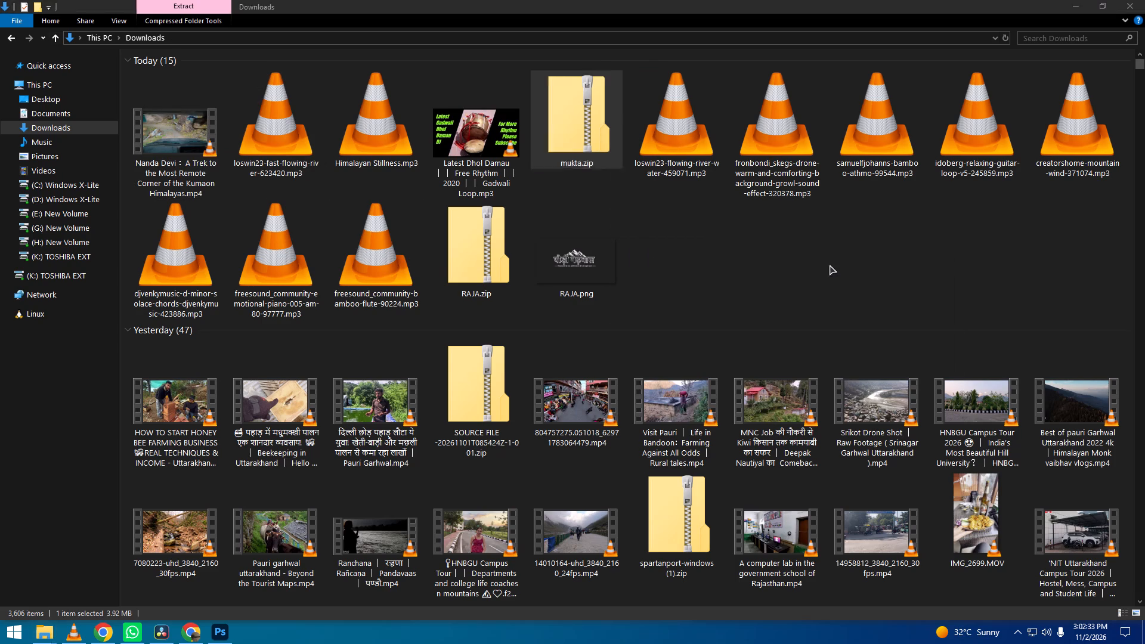
# Install all the TTF fonts in the extracted mukta folder, from Mukta-Bold to MuktaVaani-SemiBold.
pyautogui.tripleClick(692, 253)
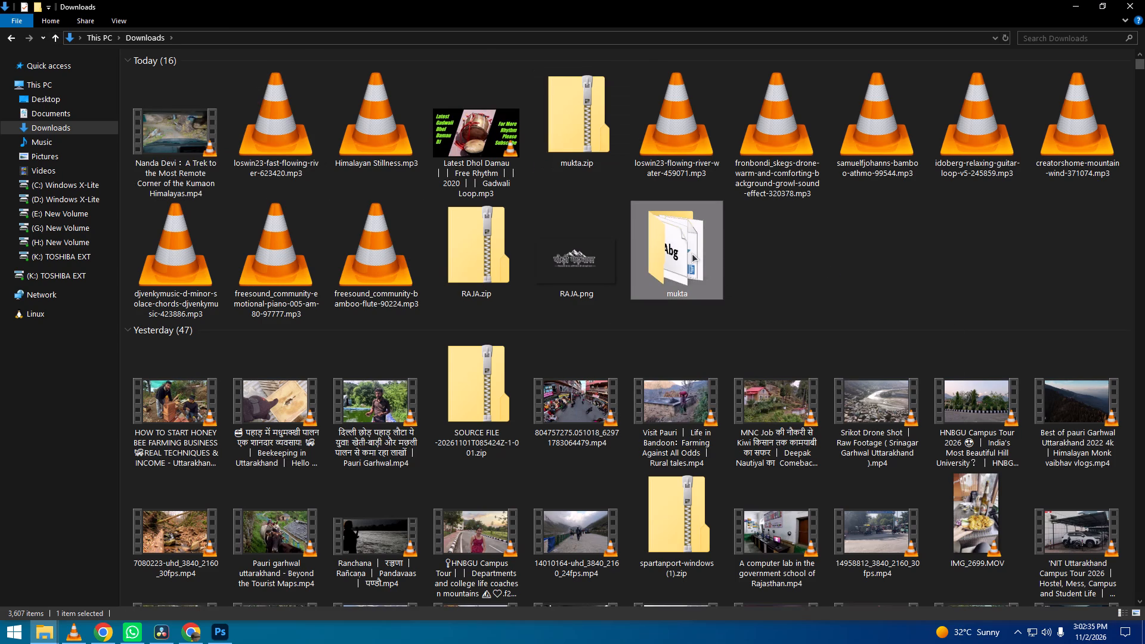
pyautogui.click(190, 115)
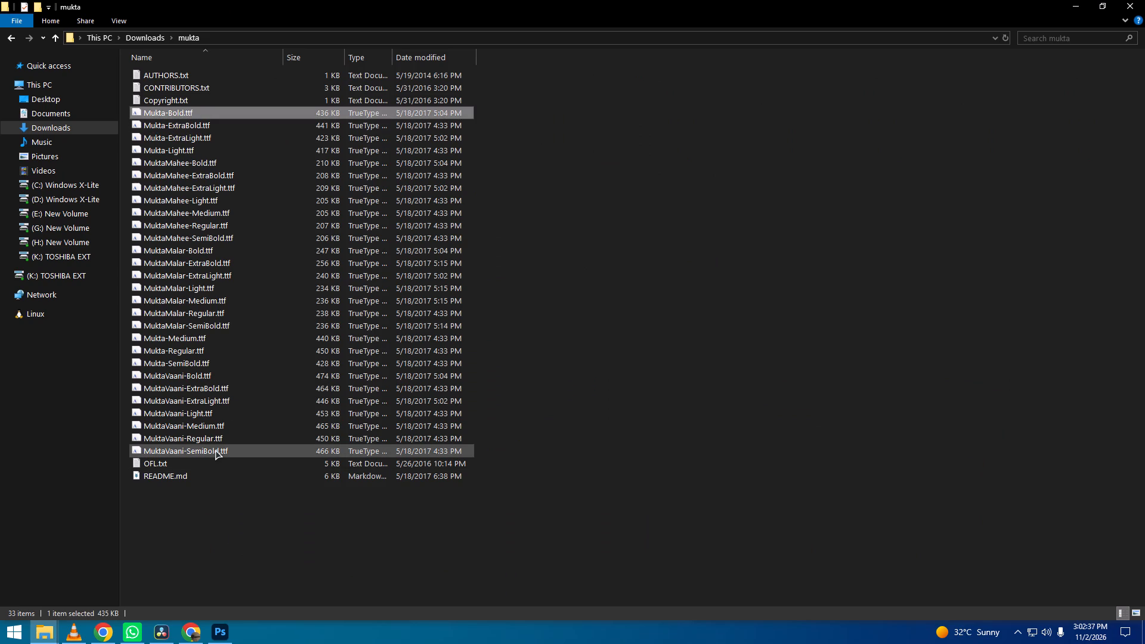
pyautogui.keyDown('shift'); pyautogui.click(215, 450); pyautogui.keyUp('shift')
pyautogui.rightClick(215, 450)
pyautogui.click(298, 246)
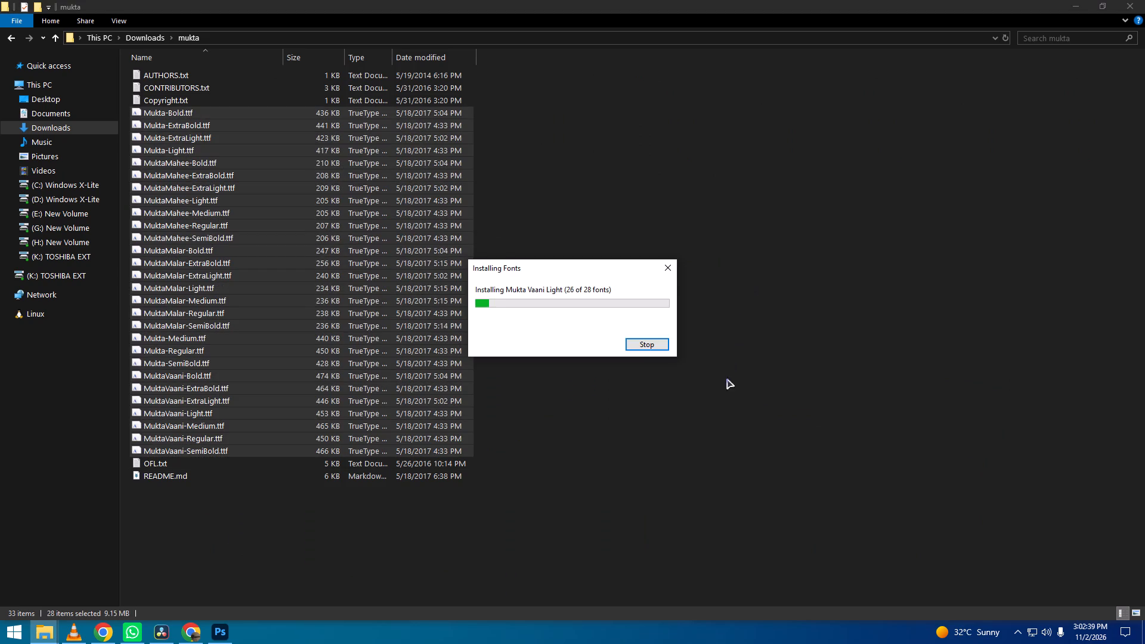
# Return to Photoshop, open the subtitle विरासत से लेकर विकास तक for editing and select its first line.
pyautogui.click(226, 637)
pyautogui.click(598, 279)
pyautogui.doubleClick(580, 327)
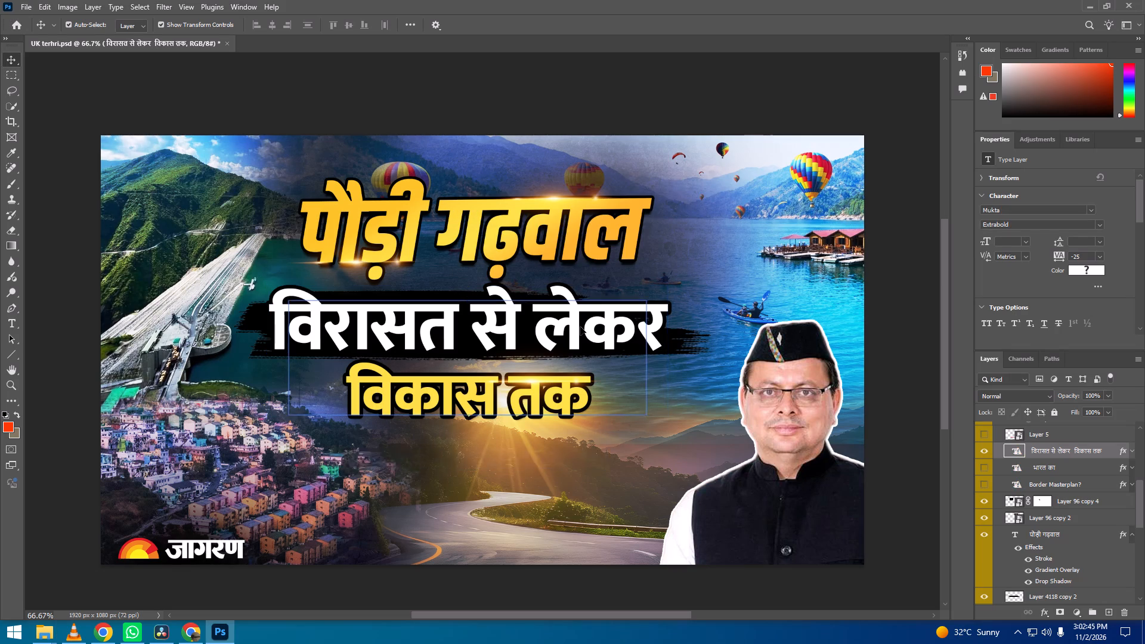
pyautogui.click(654, 336)
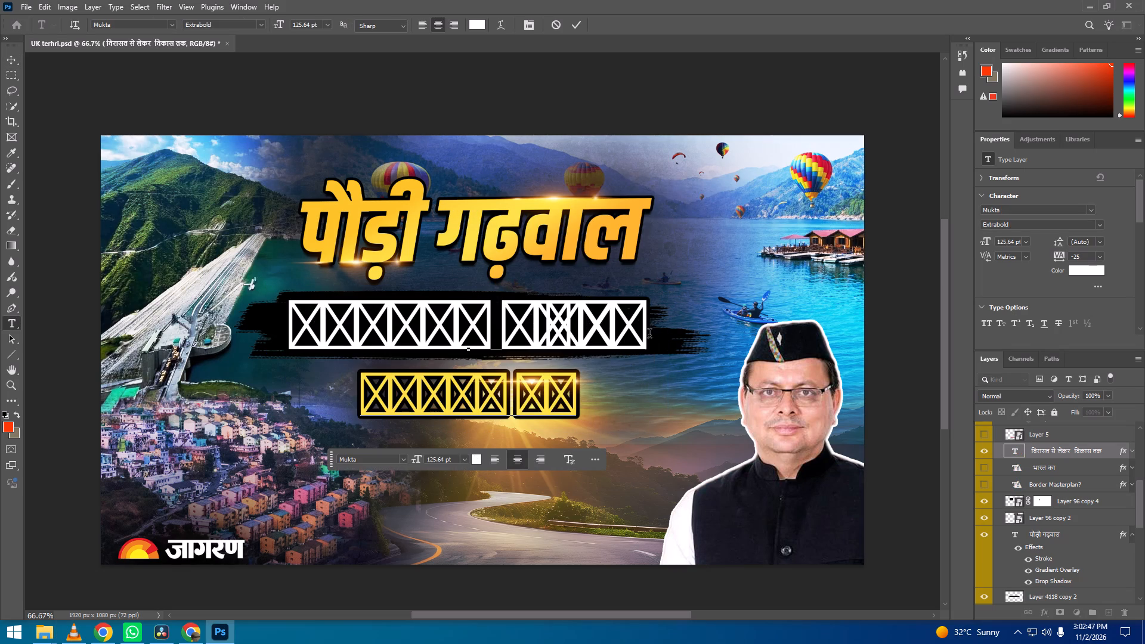
pyautogui.click(649, 335)
pyautogui.moveTo(651, 335); pyautogui.dragTo(255, 335)
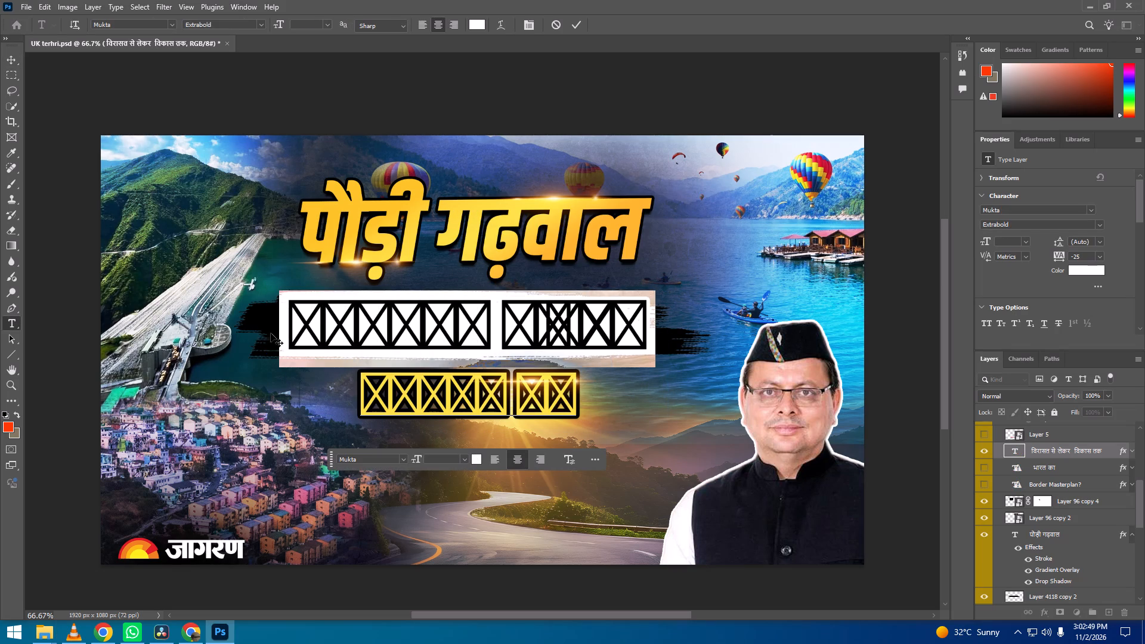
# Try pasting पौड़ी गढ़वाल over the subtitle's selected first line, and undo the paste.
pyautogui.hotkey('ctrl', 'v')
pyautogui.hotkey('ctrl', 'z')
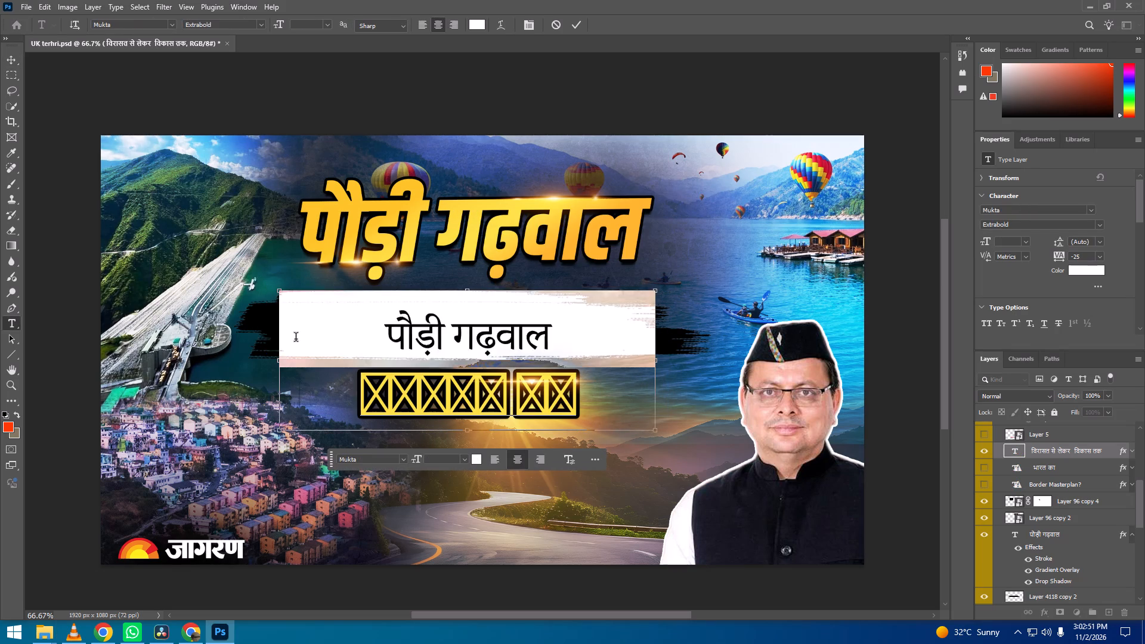
# Switch from Photoshop to the WhatsApp window.
pyautogui.hotkey('alt', 'Tab')
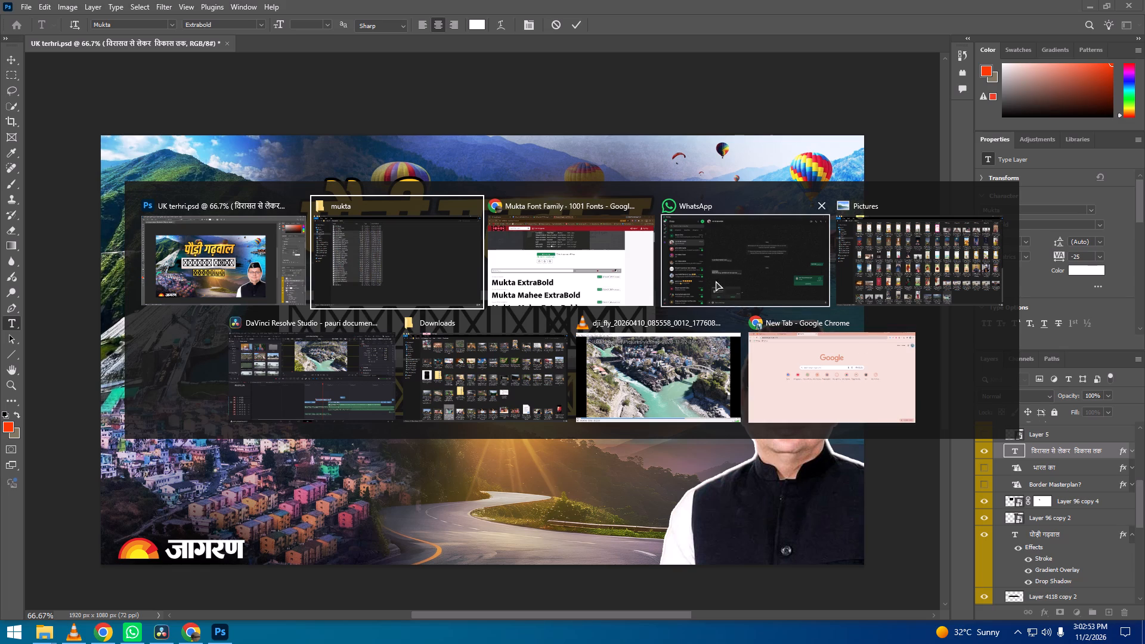
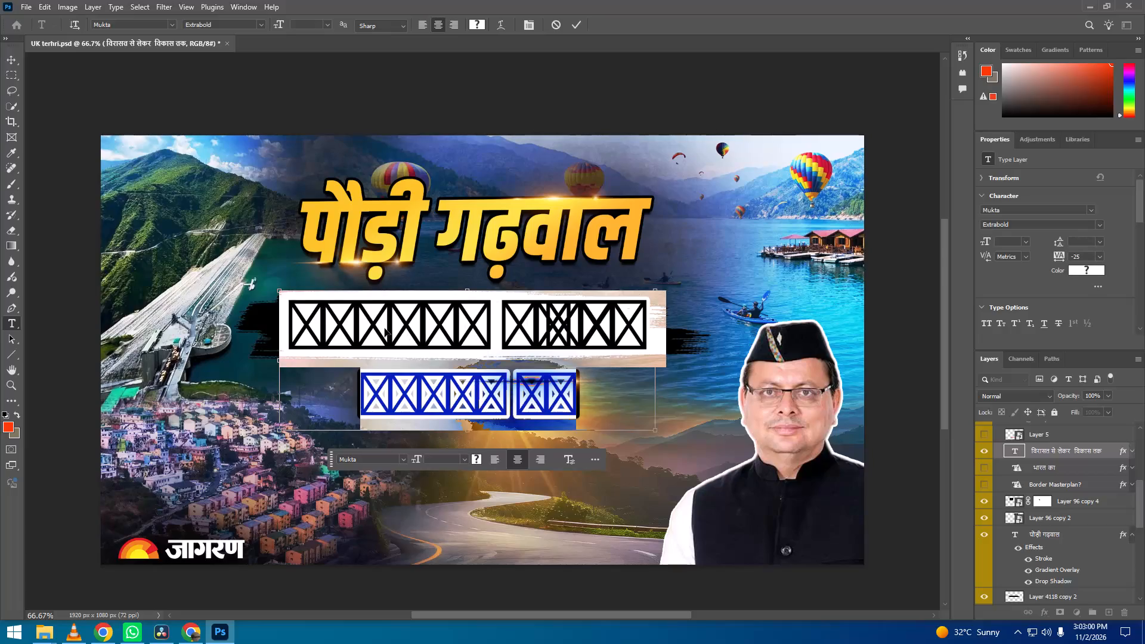
# Replace the subtitle with the copied text विकास की नई राह, आत्मनिर्भरता की ओर बढ़ते कदम, breaking the line after the comma.
pyautogui.hotkey('ctrl', 'v')
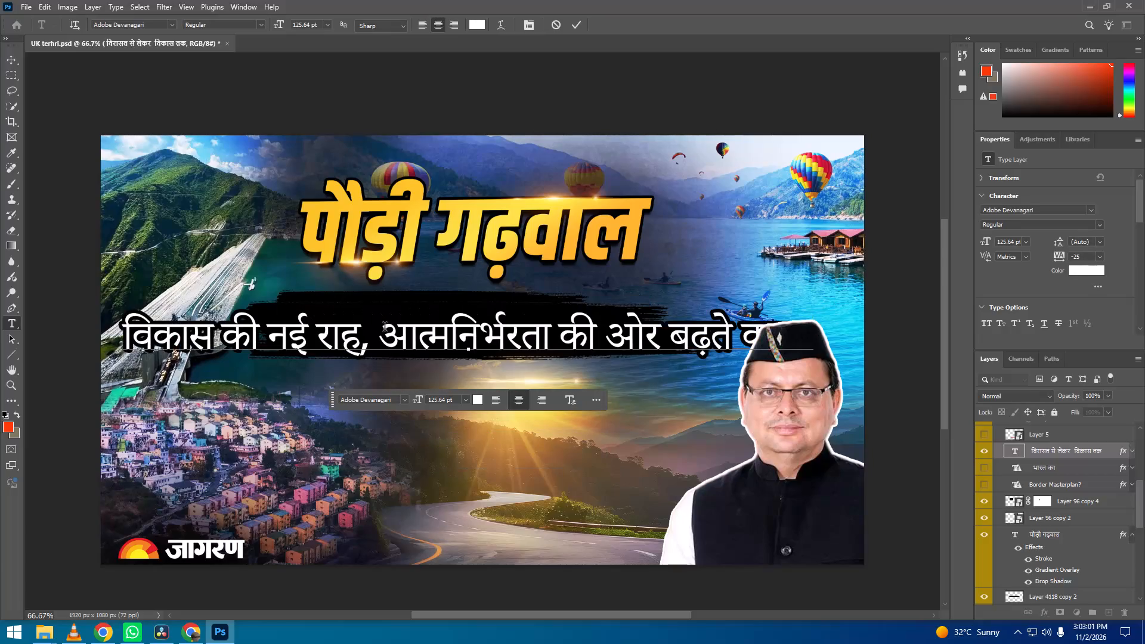
pyautogui.click(379, 339)
pyautogui.press('Return')
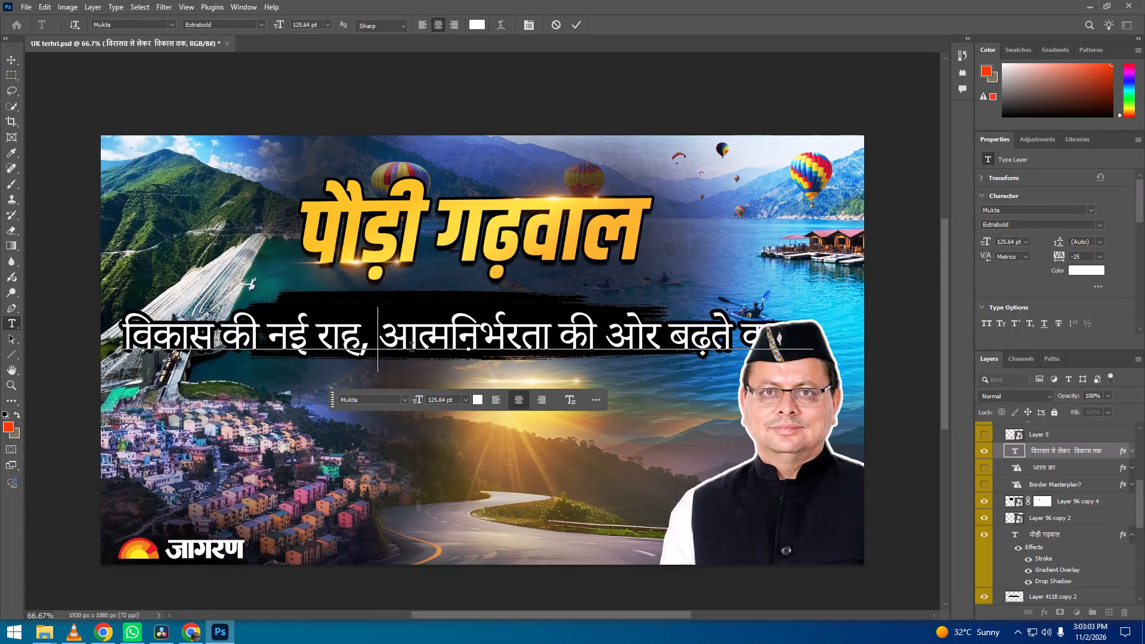
pyautogui.click(914, 196)
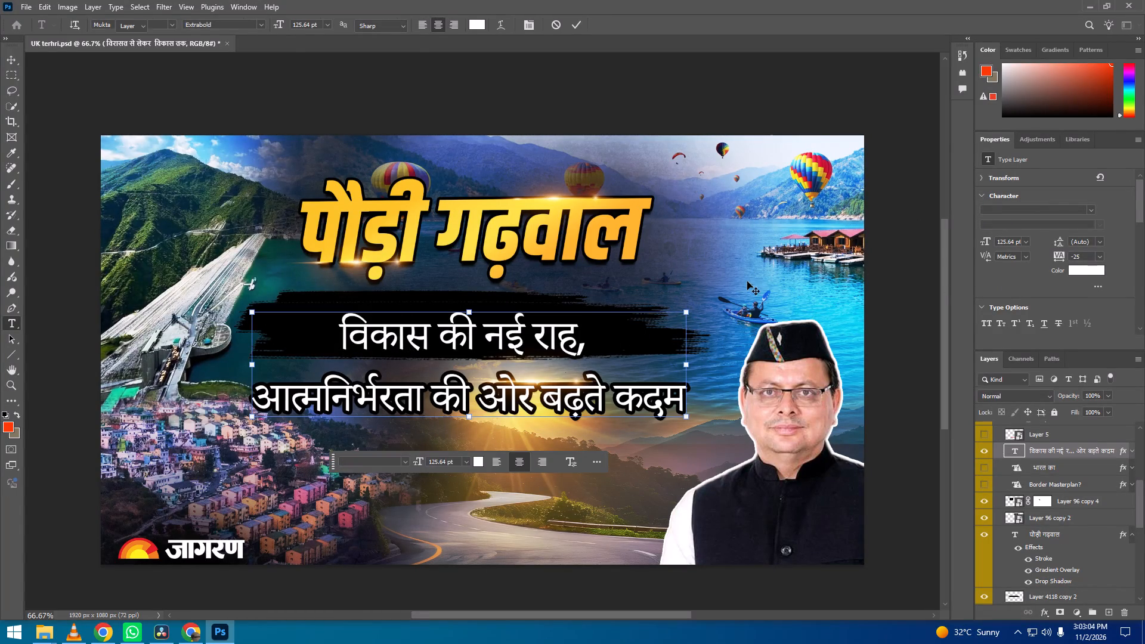
# Insert a space before the comma after राह in the subtitle's first line.
pyautogui.click(518, 354)
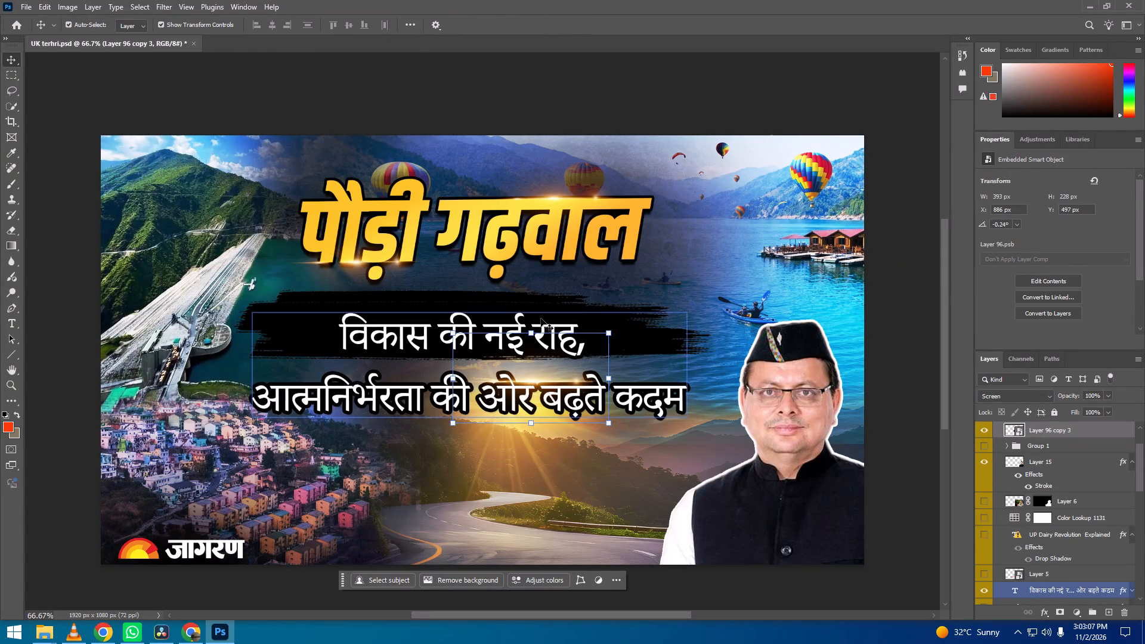
pyautogui.doubleClick(541, 318)
pyautogui.click(574, 343)
pyautogui.press('space')
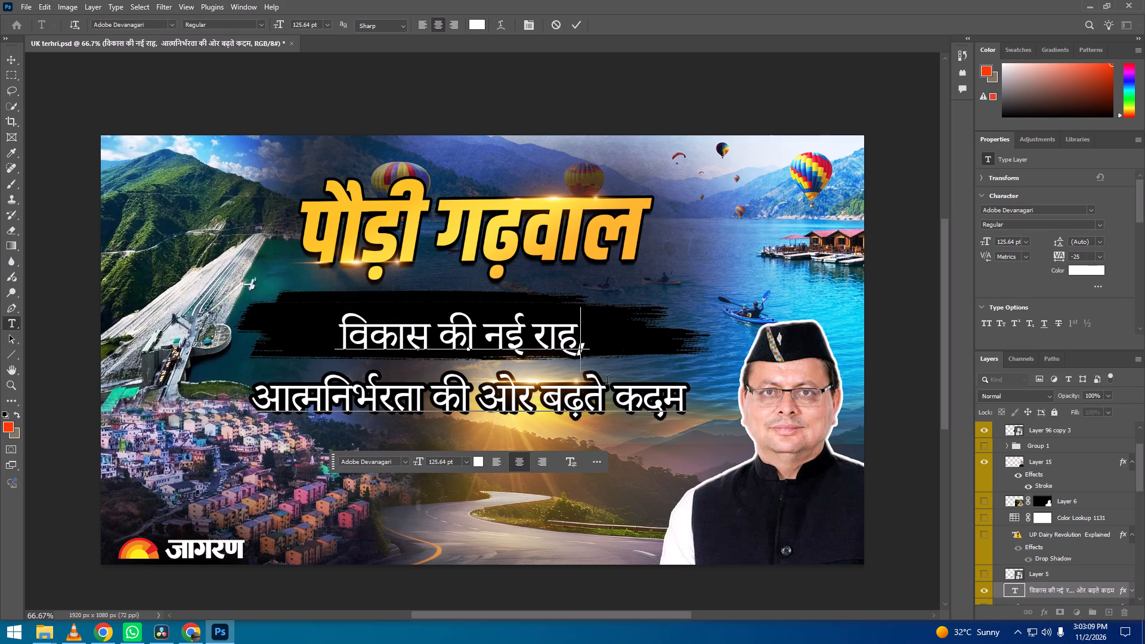
pyautogui.click(703, 306)
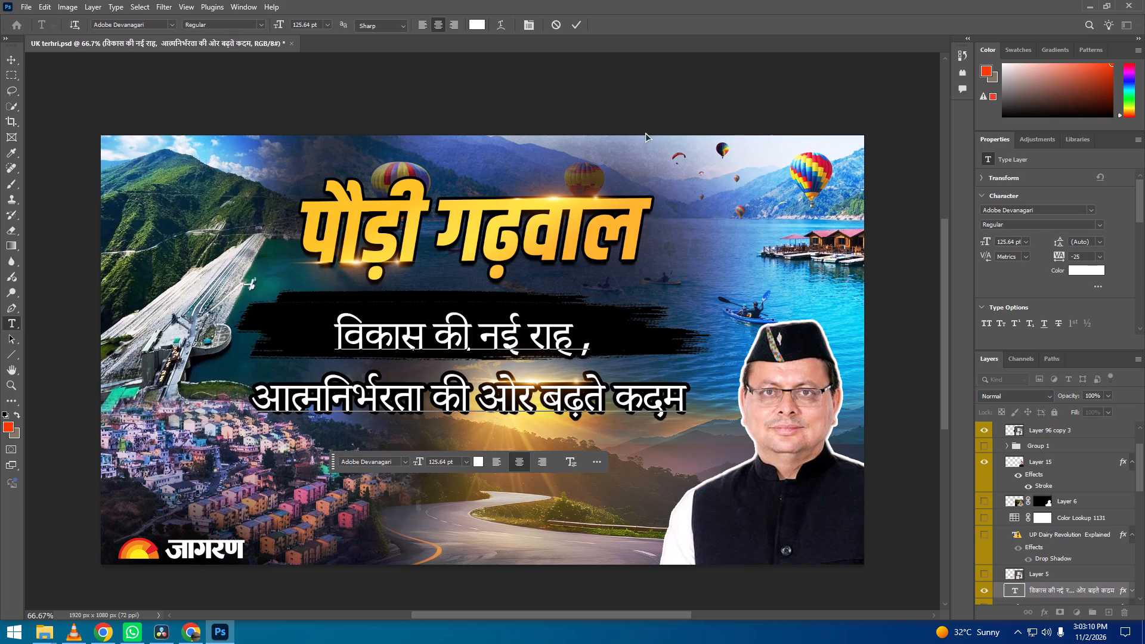
pyautogui.doubleClick(658, 82)
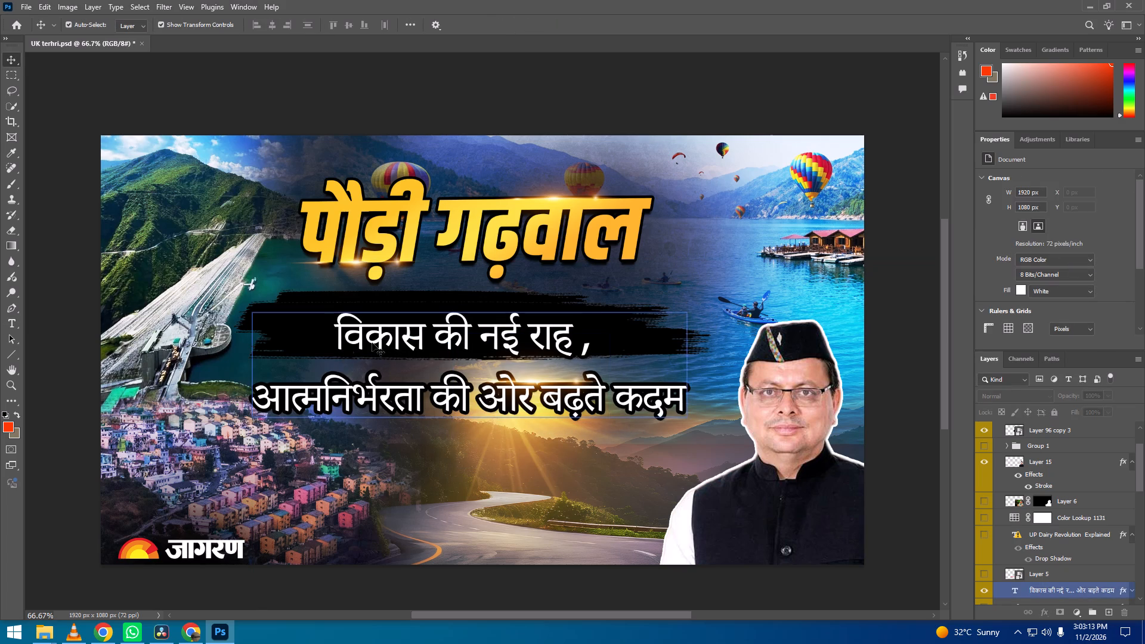
# Move the two-line subtitle up about 60 px so its first line sits on the black brush stroke.
pyautogui.moveTo(406, 343); pyautogui.dragTo(402, 320)
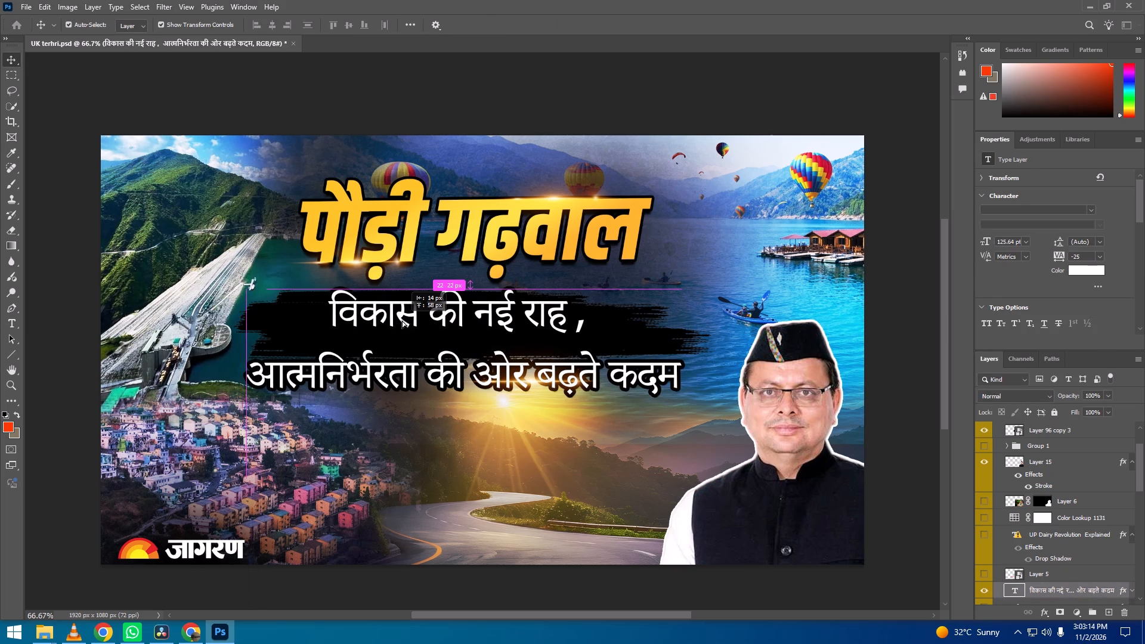
pyautogui.moveTo(402, 320); pyautogui.dragTo(417, 319)
# Scale the black brush stroke on Layer 4118 copy 2 proportionally to about 76.6%.
pyautogui.click(242, 321)
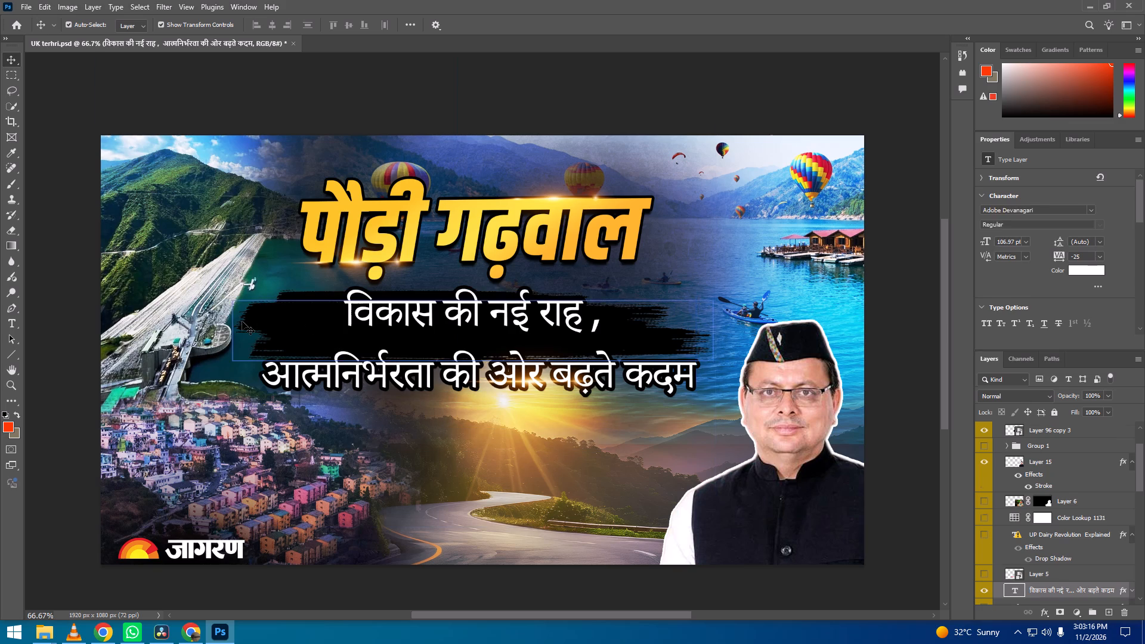
pyautogui.moveTo(713, 363); pyautogui.dragTo(714, 366)
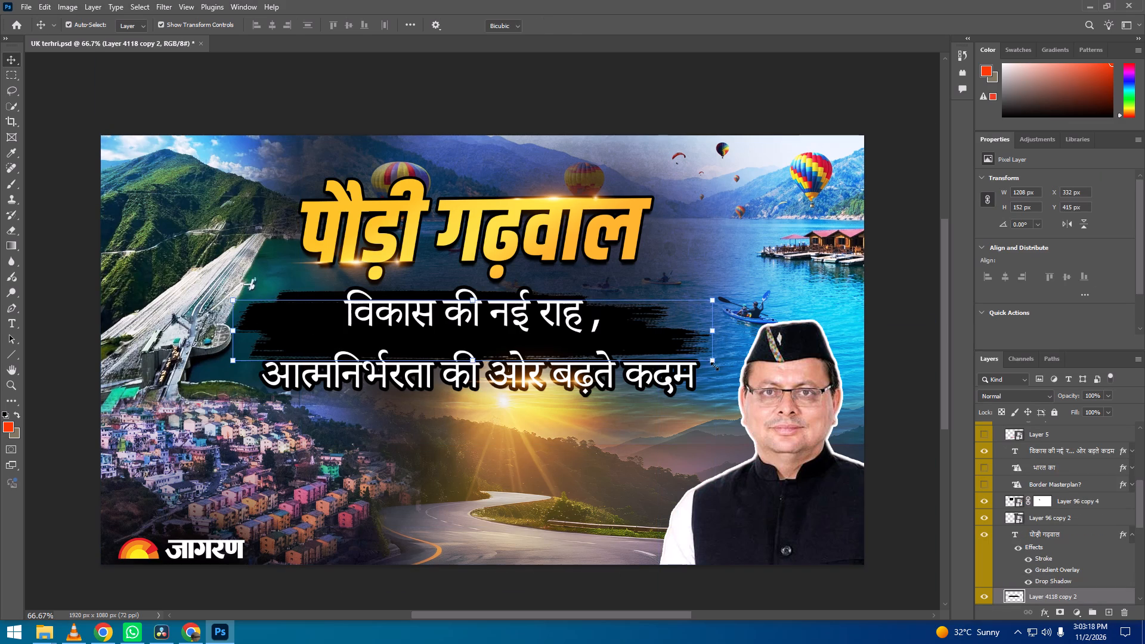
pyautogui.moveTo(714, 366); pyautogui.dragTo(742, 388)
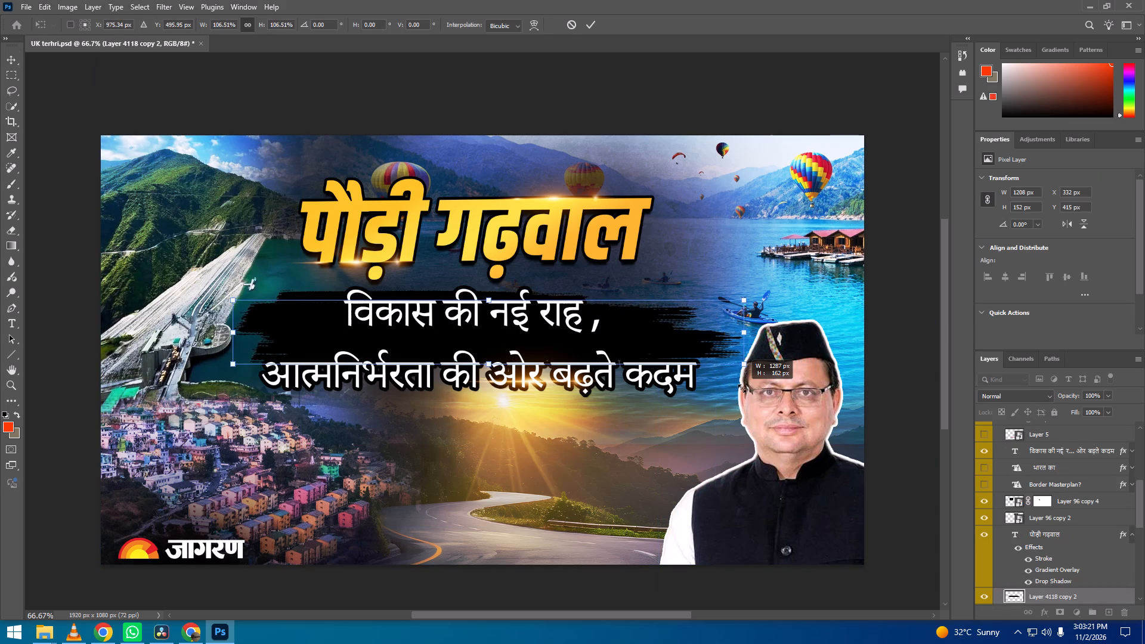
pyautogui.moveTo(742, 388); pyautogui.dragTo(794, 395)
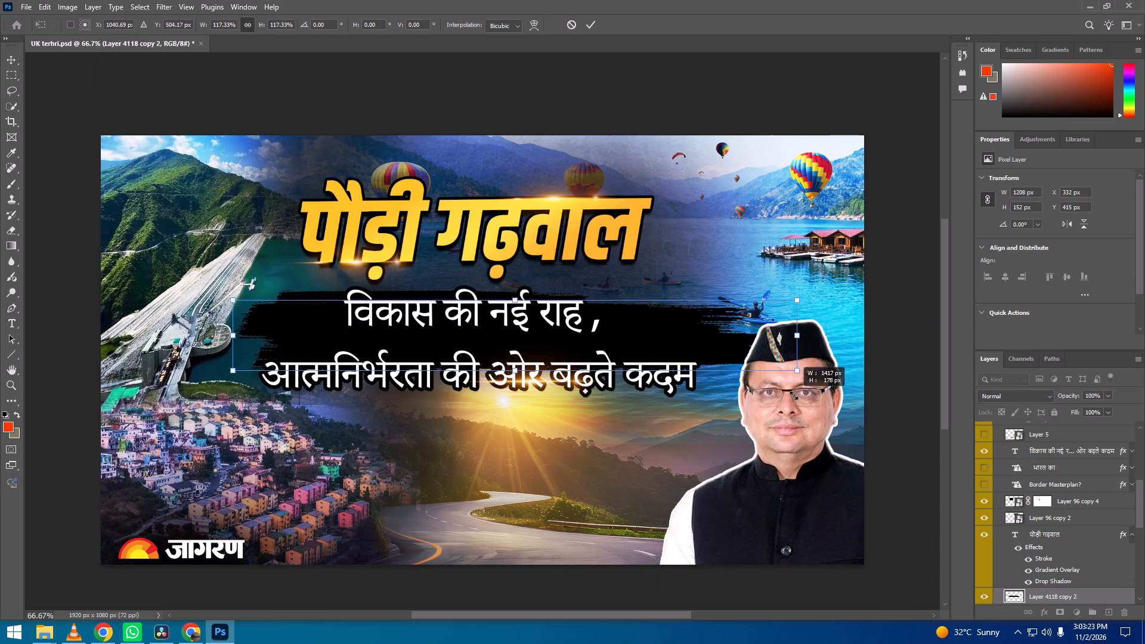
pyautogui.moveTo(794, 395); pyautogui.dragTo(568, 392)
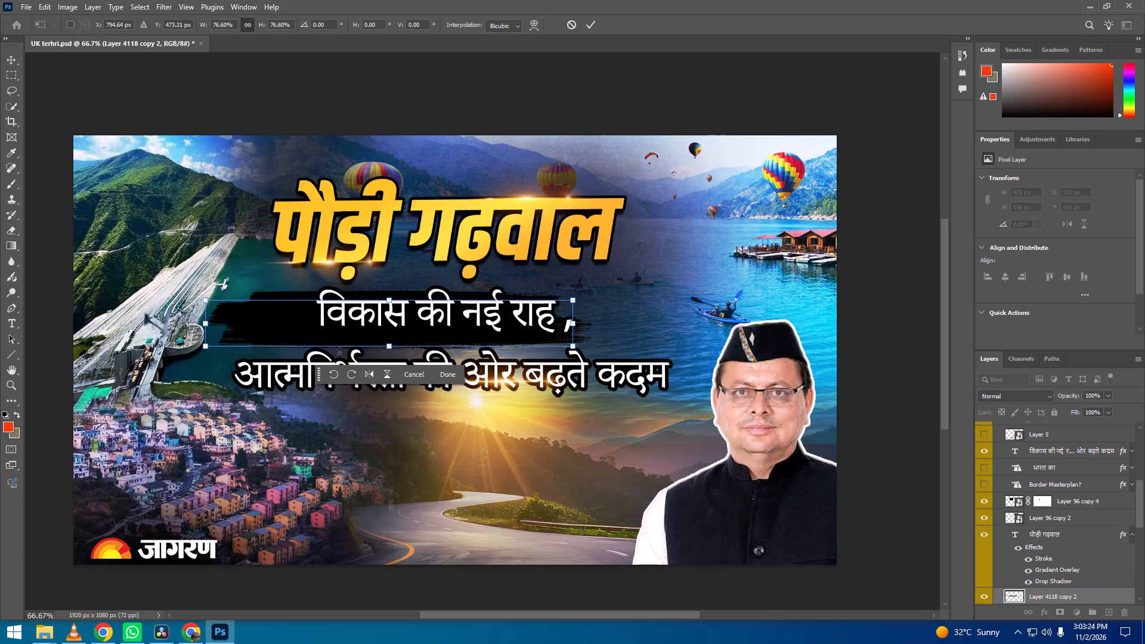
# Shift the scaled brush stroke slightly down and left, to about X 313 px, Y 463 px.
pyautogui.keyDown('alt'); pyautogui.moveTo(289, 334); pyautogui.dragTo(276, 389); pyautogui.keyUp('alt')
pyautogui.keyDown('alt'); pyautogui.moveTo(249, 323); pyautogui.dragTo(236, 354); pyautogui.keyUp('alt')
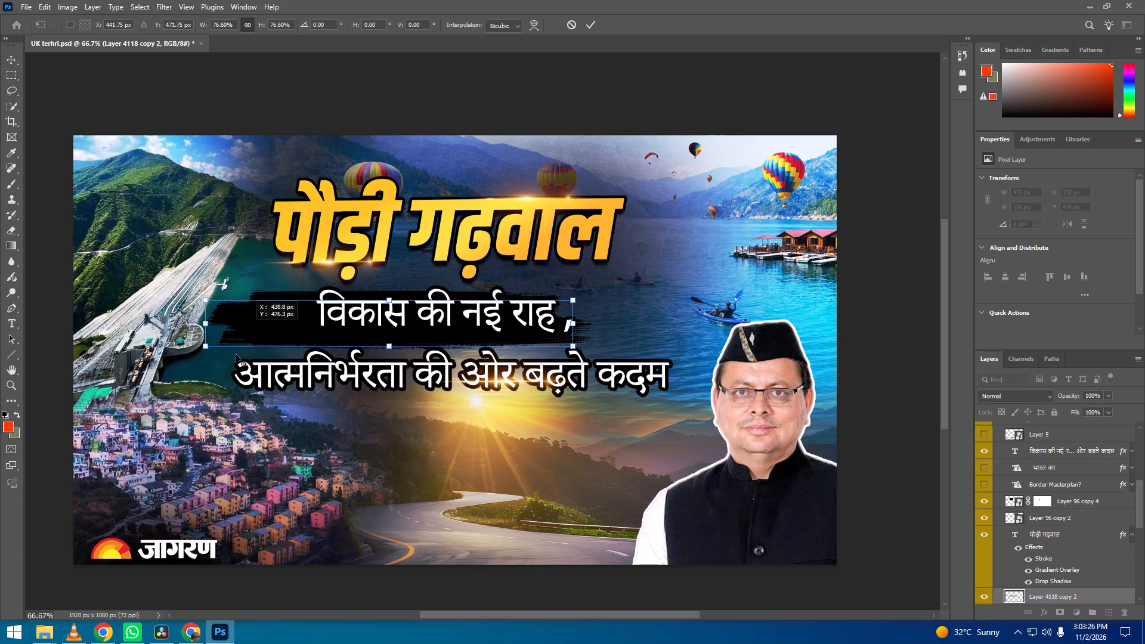
pyautogui.keyDown('alt'); pyautogui.moveTo(236, 354); pyautogui.dragTo(227, 398); pyautogui.keyUp('alt')
pyautogui.moveTo(298, 329); pyautogui.dragTo(295, 338)
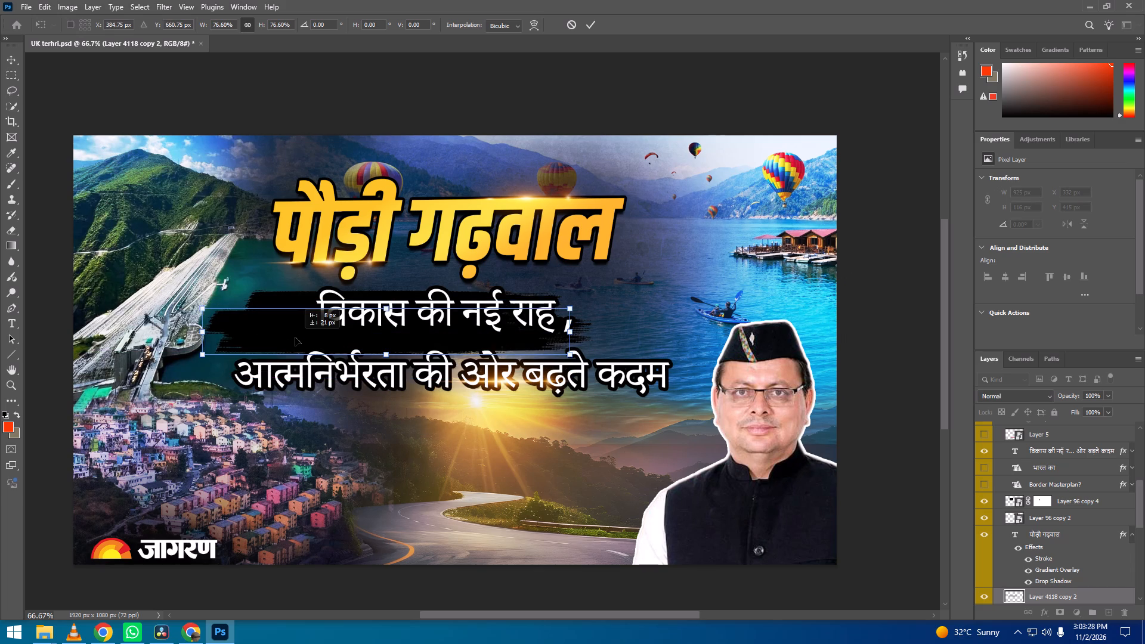
pyautogui.moveTo(295, 338); pyautogui.dragTo(290, 345)
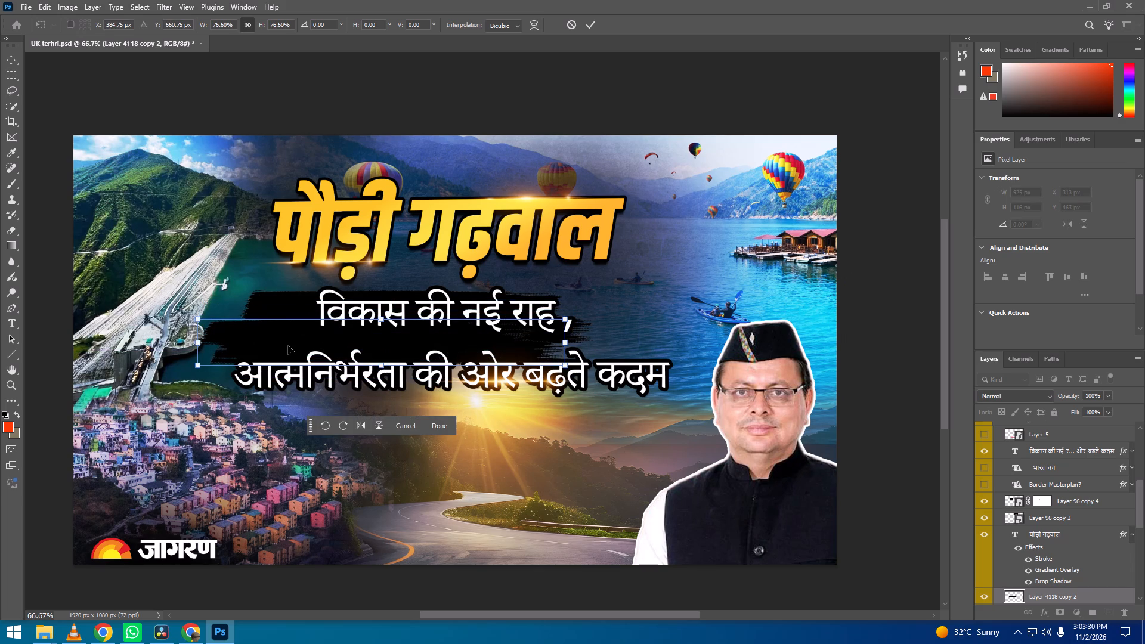
pyautogui.keyDown('alt'); pyautogui.moveTo(248, 338); pyautogui.dragTo(289, 387); pyautogui.keyUp('alt')
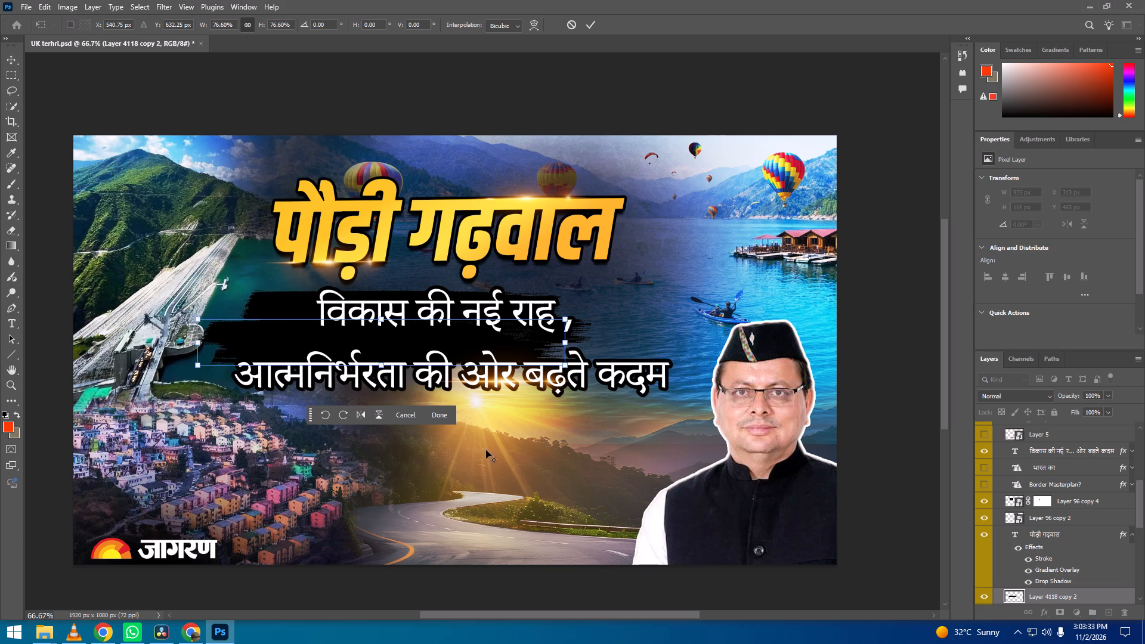
# Duplicate the scaled brush stroke layer, Layer 4118 copy 2, in place.
pyautogui.scroll(-5, 1143, 569)
pyautogui.keyDown('alt'); pyautogui.moveTo(1062, 524); pyautogui.dragTo(1065, 535); pyautogui.keyUp('alt')
pyautogui.click(1060, 540)
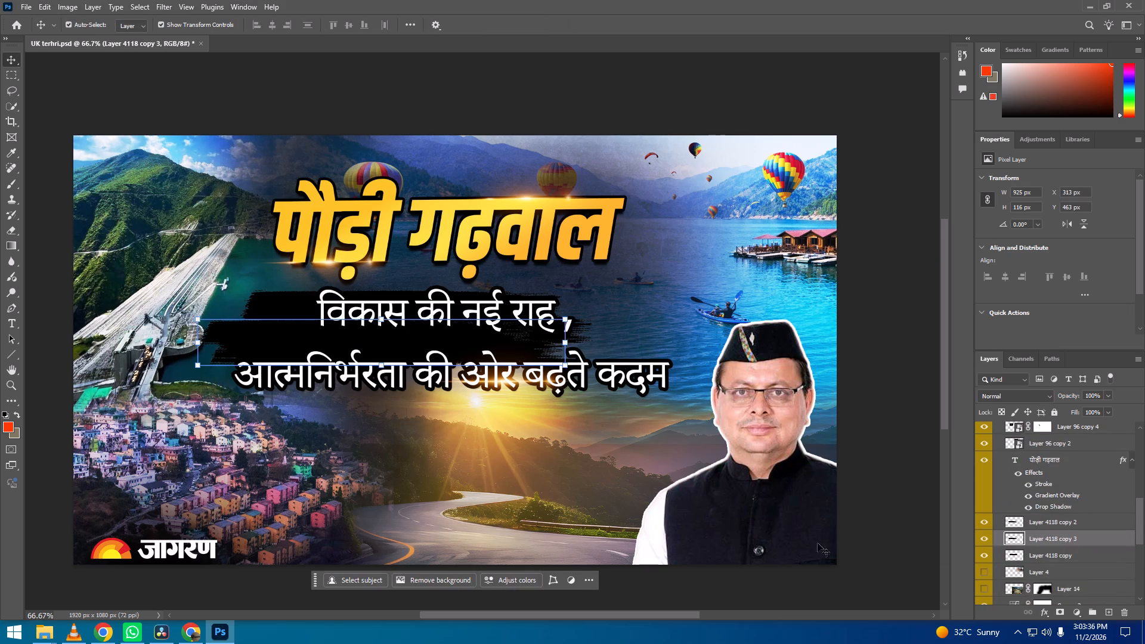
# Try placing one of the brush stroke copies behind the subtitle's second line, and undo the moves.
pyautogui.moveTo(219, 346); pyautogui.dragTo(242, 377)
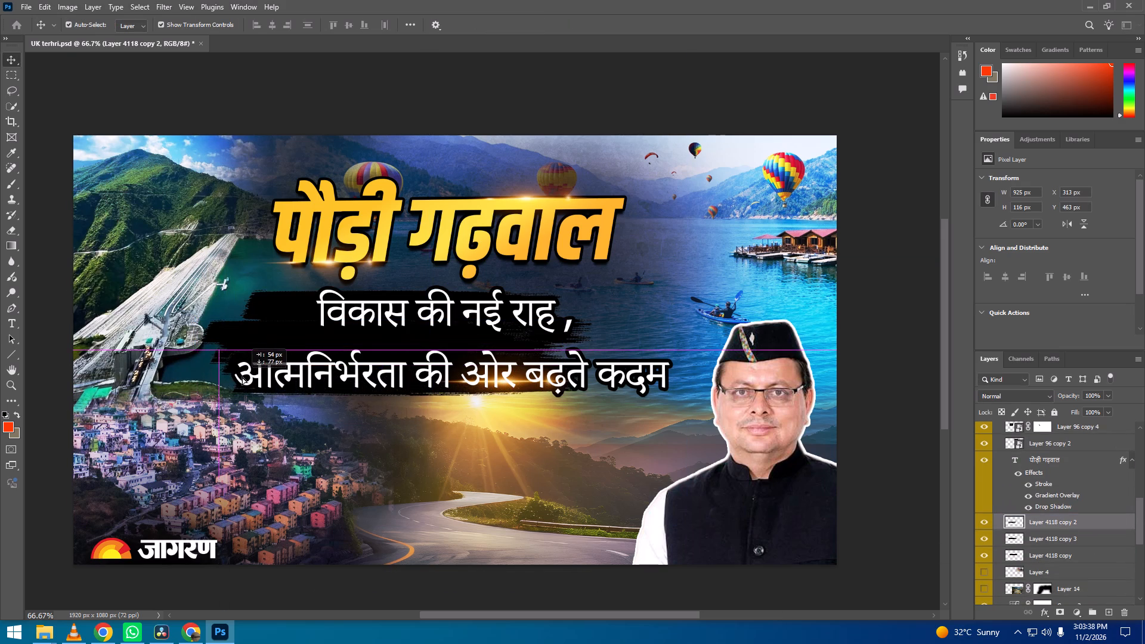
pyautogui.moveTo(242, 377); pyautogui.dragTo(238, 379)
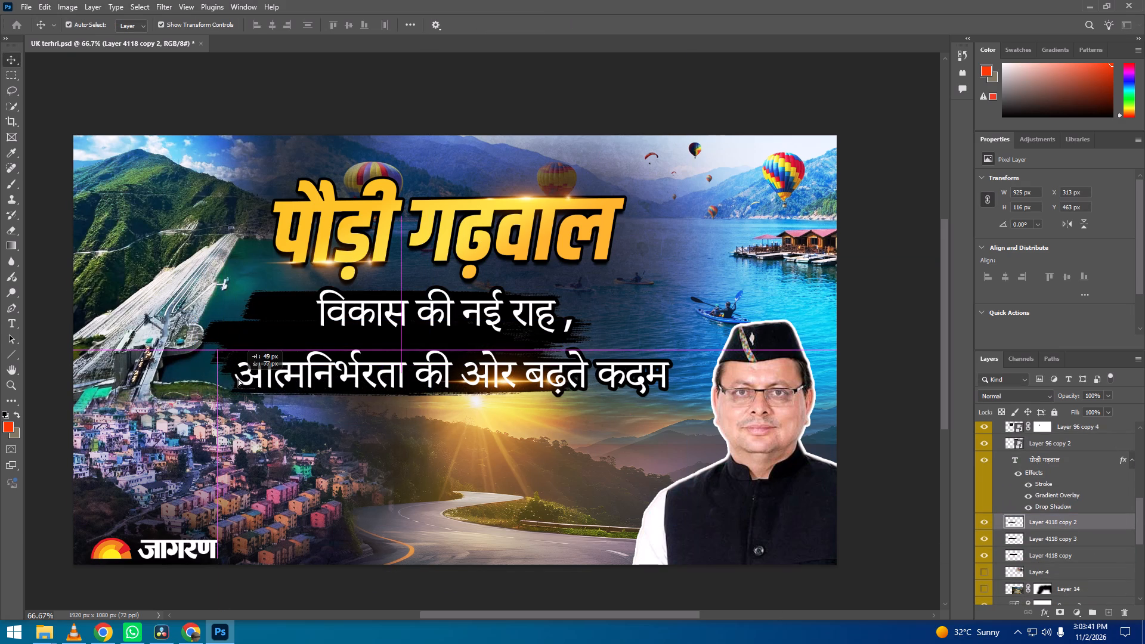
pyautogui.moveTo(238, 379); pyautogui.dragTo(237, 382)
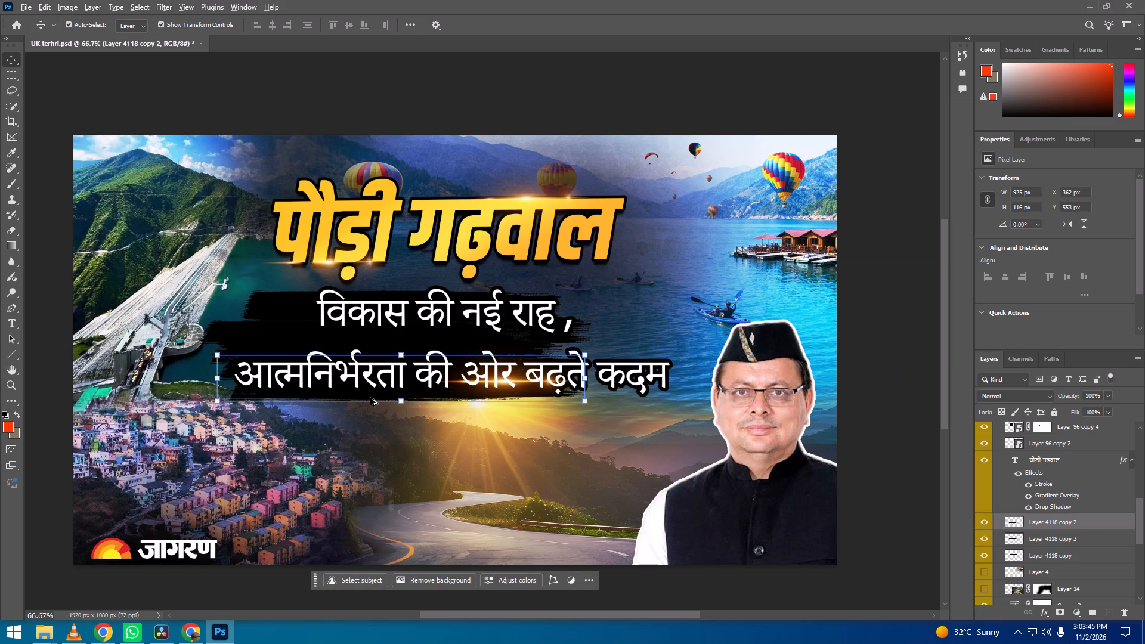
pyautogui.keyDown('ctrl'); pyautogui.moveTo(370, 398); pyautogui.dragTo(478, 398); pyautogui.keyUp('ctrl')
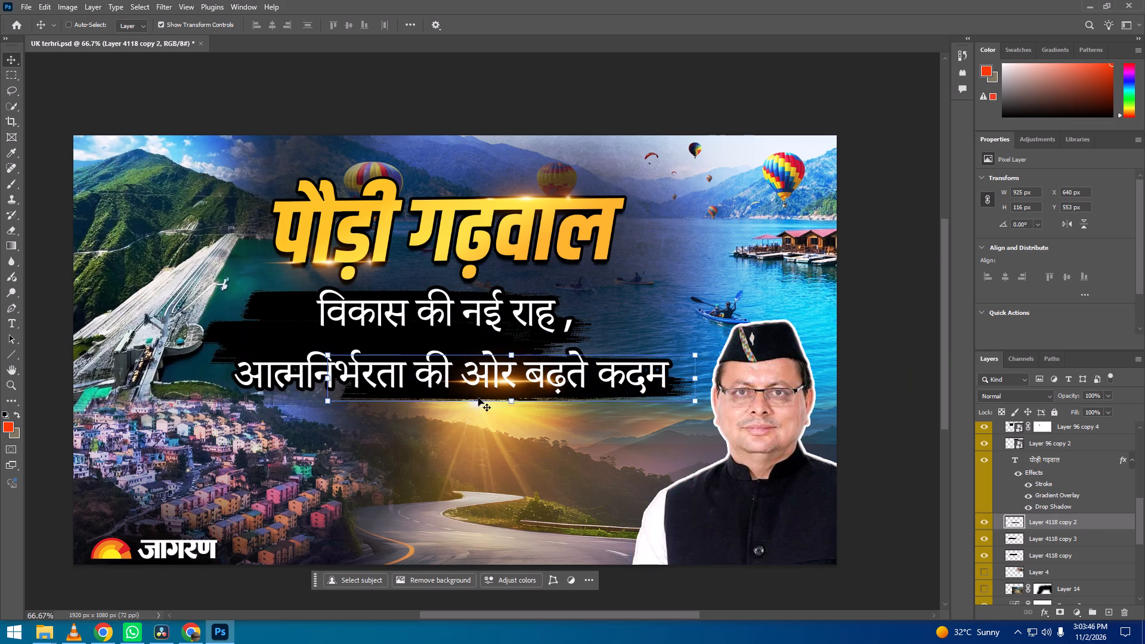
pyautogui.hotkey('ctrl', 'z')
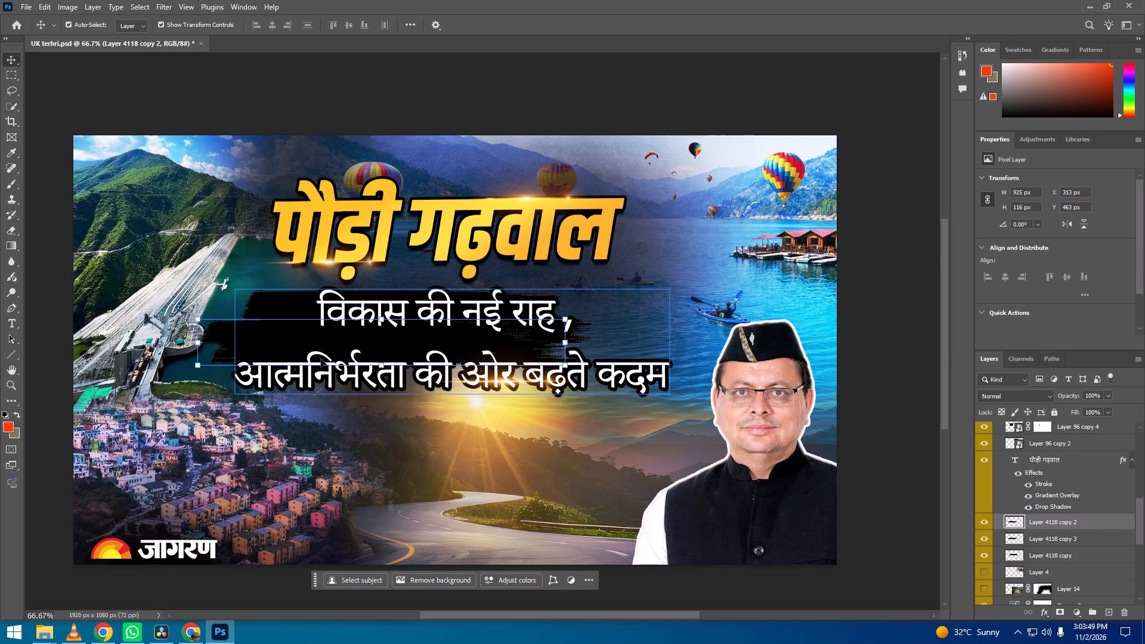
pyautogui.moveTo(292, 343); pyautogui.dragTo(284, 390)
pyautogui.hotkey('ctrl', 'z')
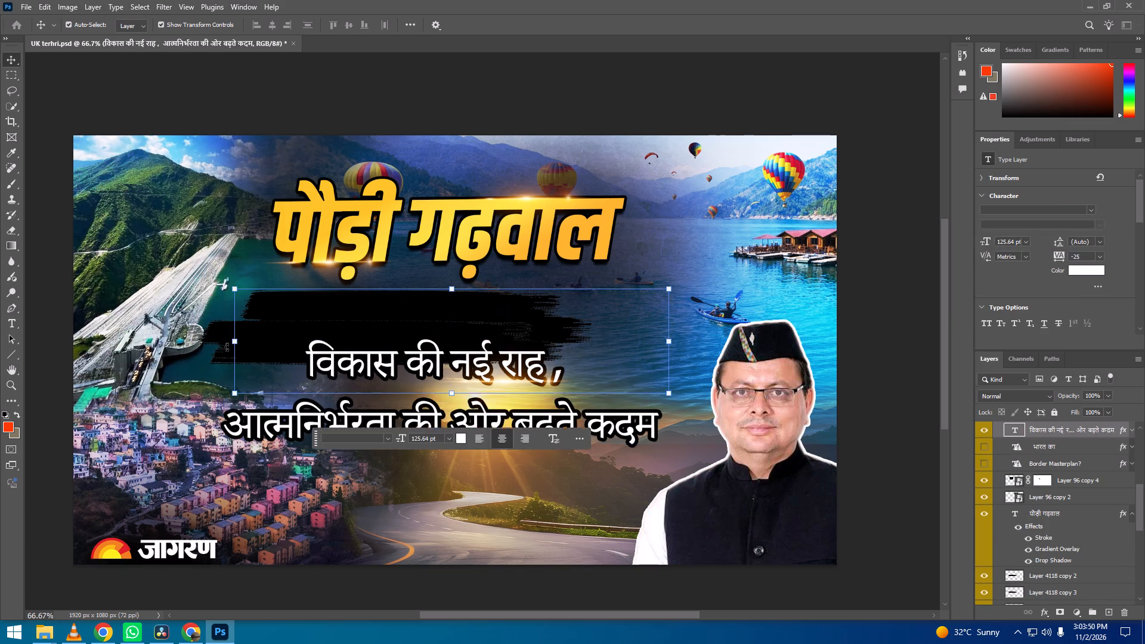
# Move the brush stroke on Layer 4118 copy 2 behind the start of the subtitle's second line, at about X 367 px, Y 553 px.
pyautogui.click(218, 343)
pyautogui.moveTo(219, 343); pyautogui.dragTo(212, 388)
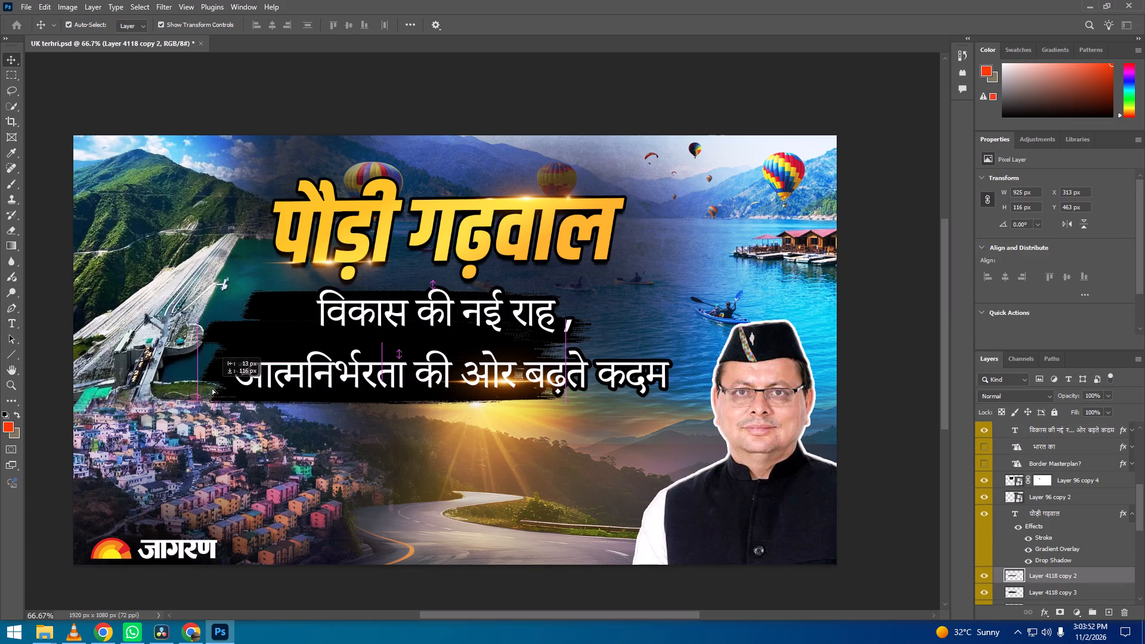
pyautogui.moveTo(212, 388); pyautogui.dragTo(244, 377)
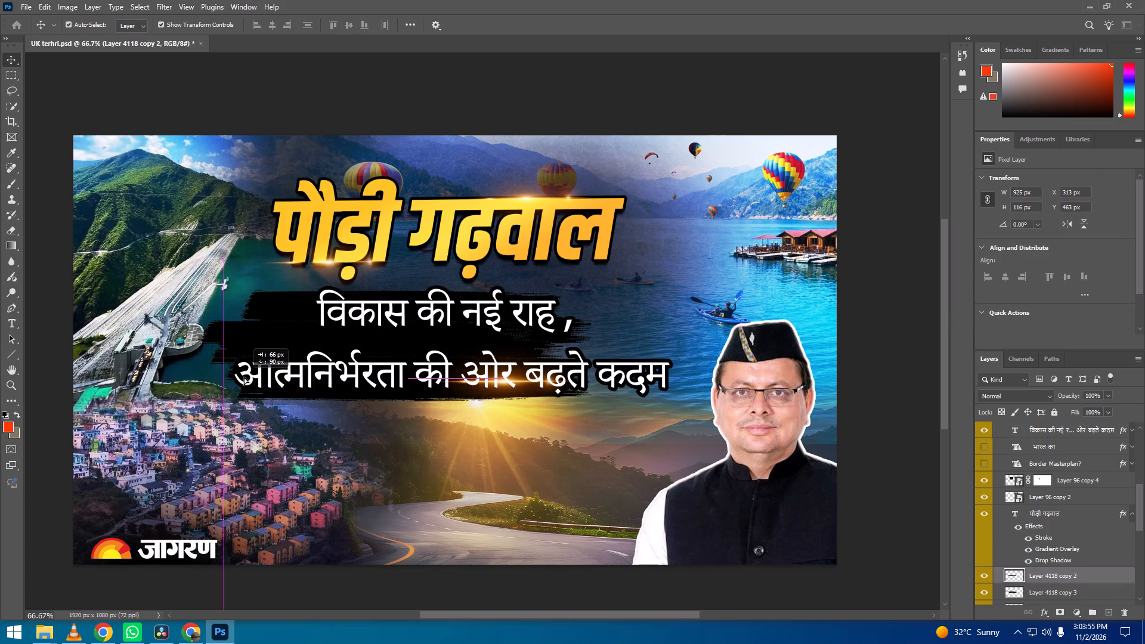
pyautogui.moveTo(244, 377); pyautogui.dragTo(240, 377)
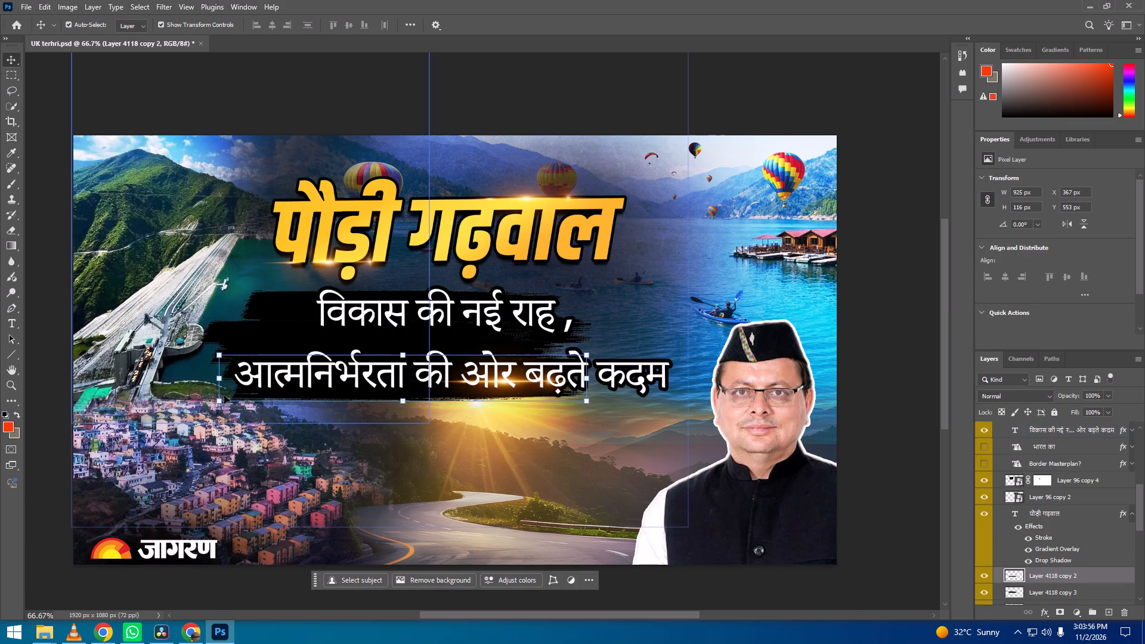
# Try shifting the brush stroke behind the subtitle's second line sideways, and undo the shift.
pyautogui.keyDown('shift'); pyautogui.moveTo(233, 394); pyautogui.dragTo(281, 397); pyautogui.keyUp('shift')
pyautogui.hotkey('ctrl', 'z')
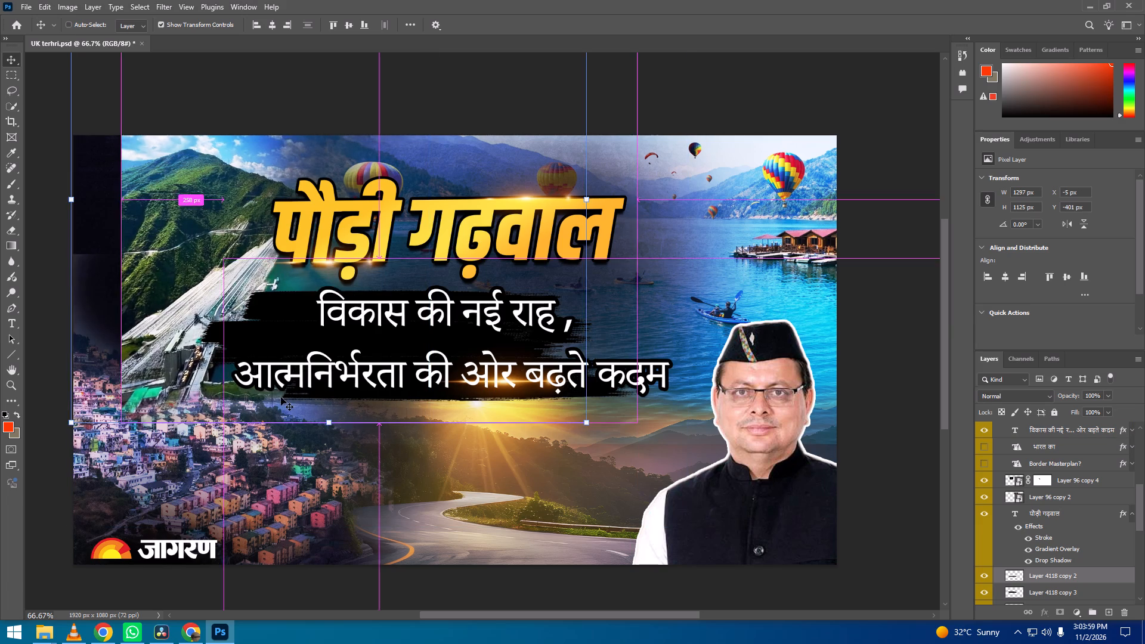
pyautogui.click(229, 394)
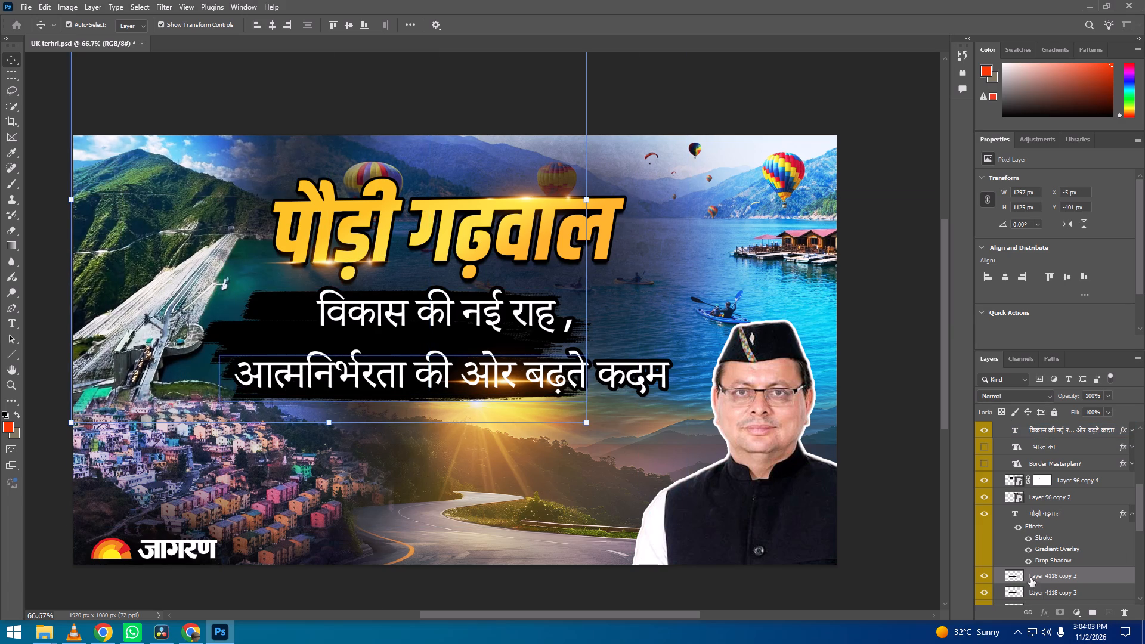
# Duplicate Layer 4118 copy 2 and slide the copy to about X 734 px to extend the stroke behind the second line's end.
pyautogui.keyDown('alt'); pyautogui.click(1051, 579); pyautogui.keyUp('alt')
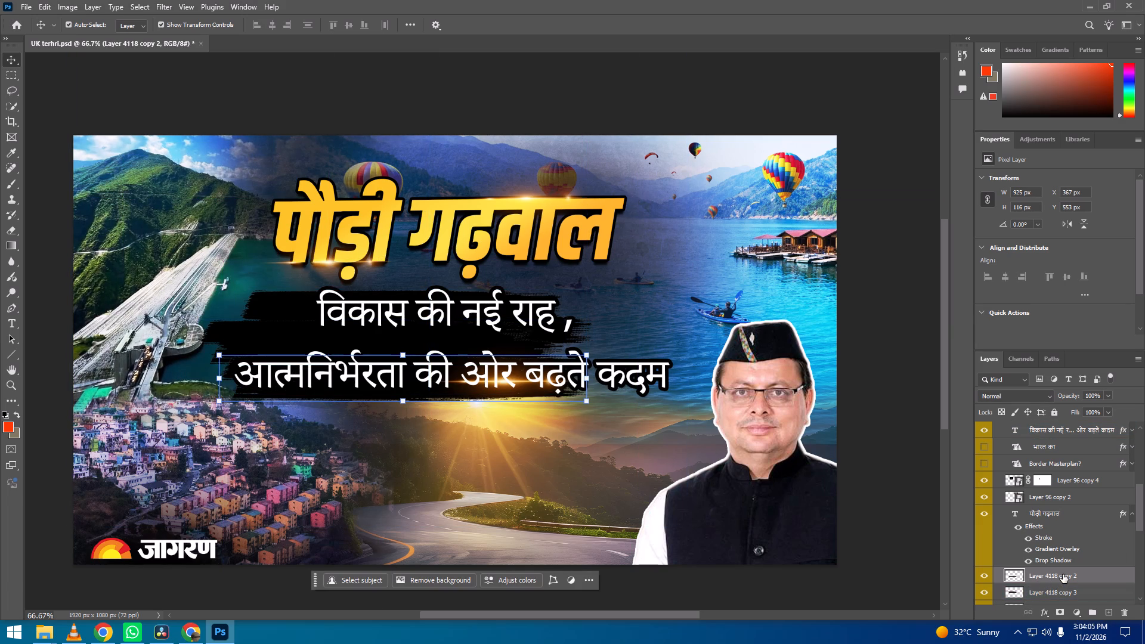
pyautogui.keyDown('alt'); pyautogui.moveTo(1063, 574); pyautogui.dragTo(1062, 564); pyautogui.keyUp('alt')
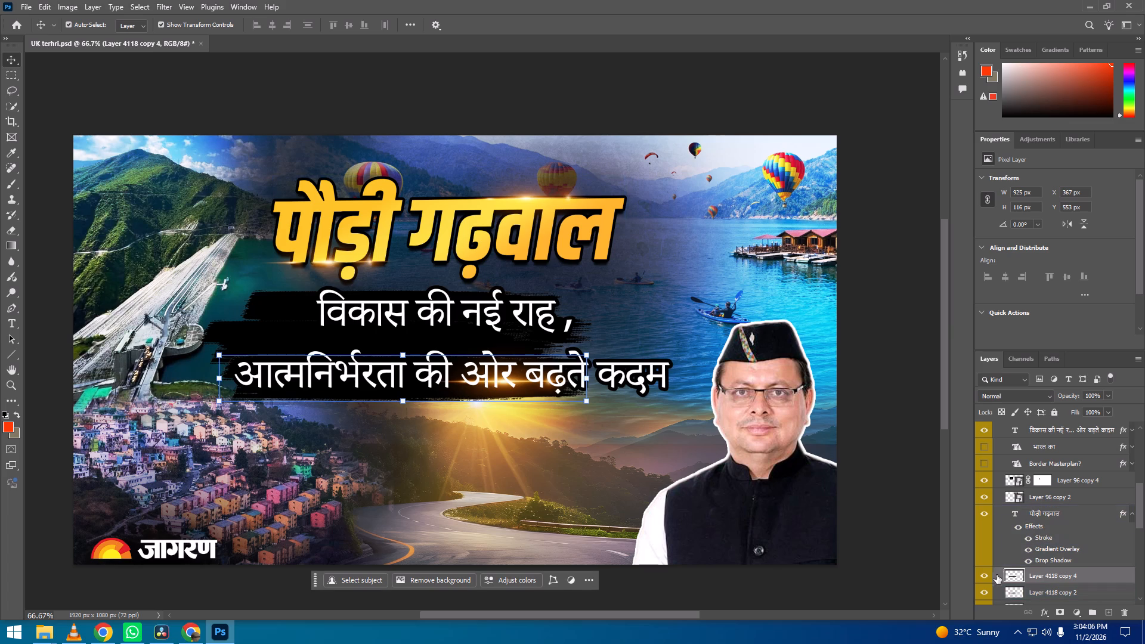
pyautogui.click(1057, 579)
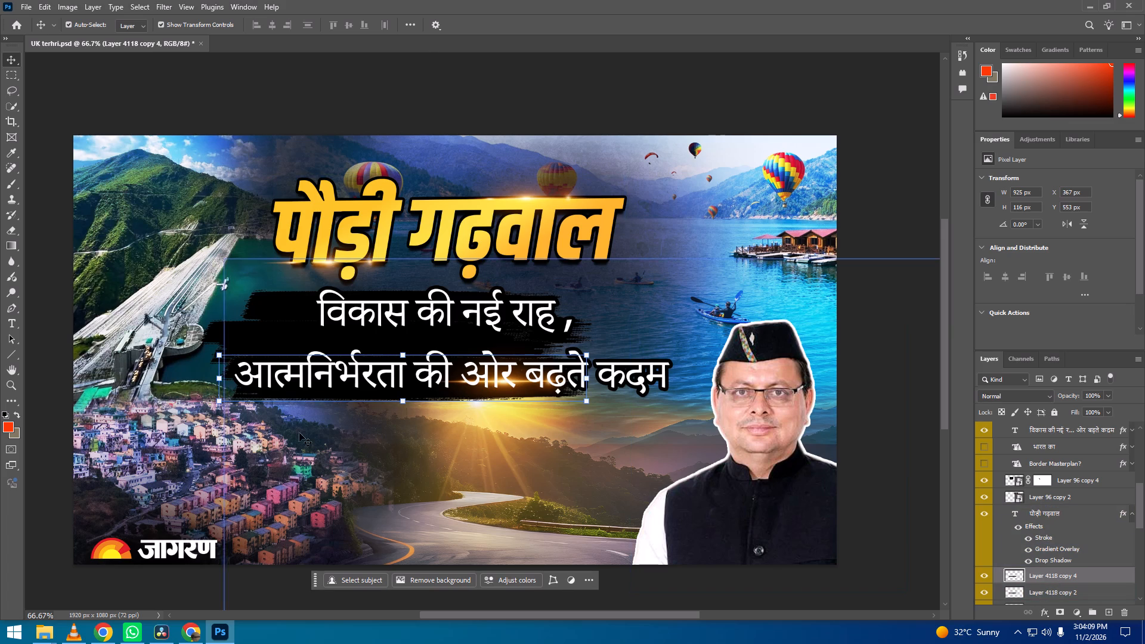
pyautogui.moveTo(303, 395); pyautogui.dragTo(419, 395)
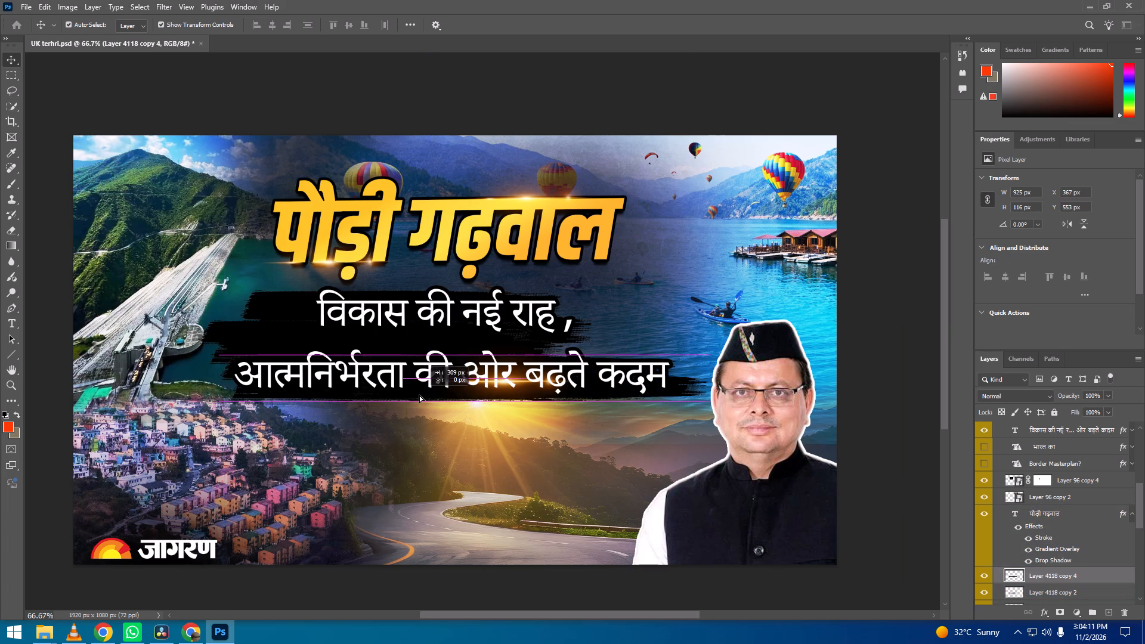
pyautogui.moveTo(419, 395); pyautogui.dragTo(431, 394)
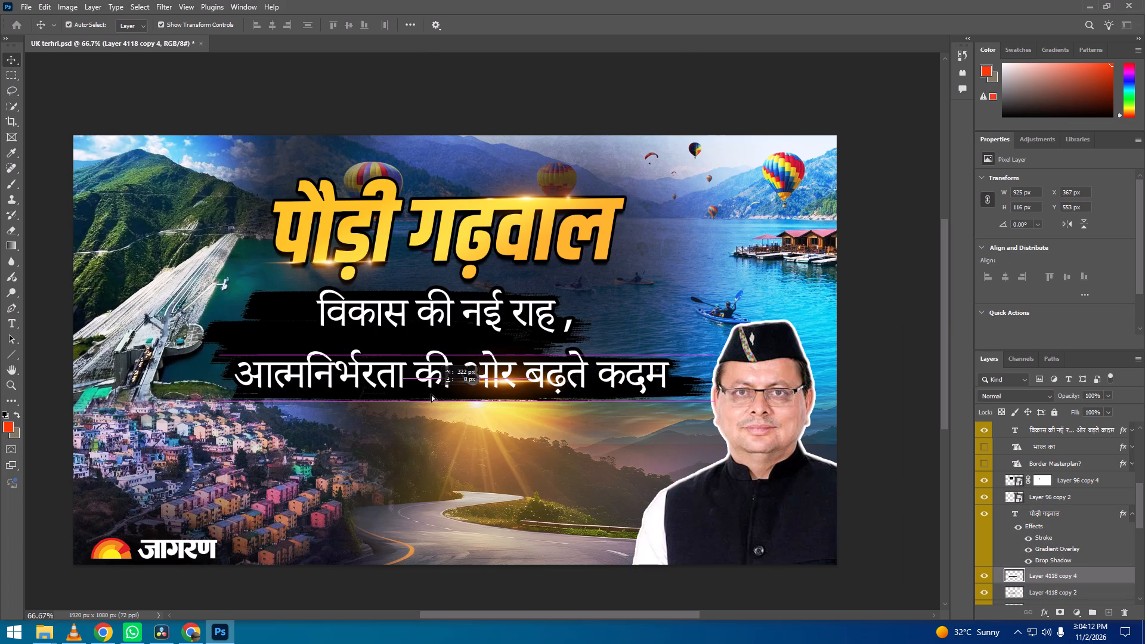
pyautogui.moveTo(431, 394); pyautogui.dragTo(446, 391)
# Nudge the brush stroke on Layer 4118 copy 3, between the subtitle's two lines, sideways to about X 331 px.
pyautogui.click(250, 297)
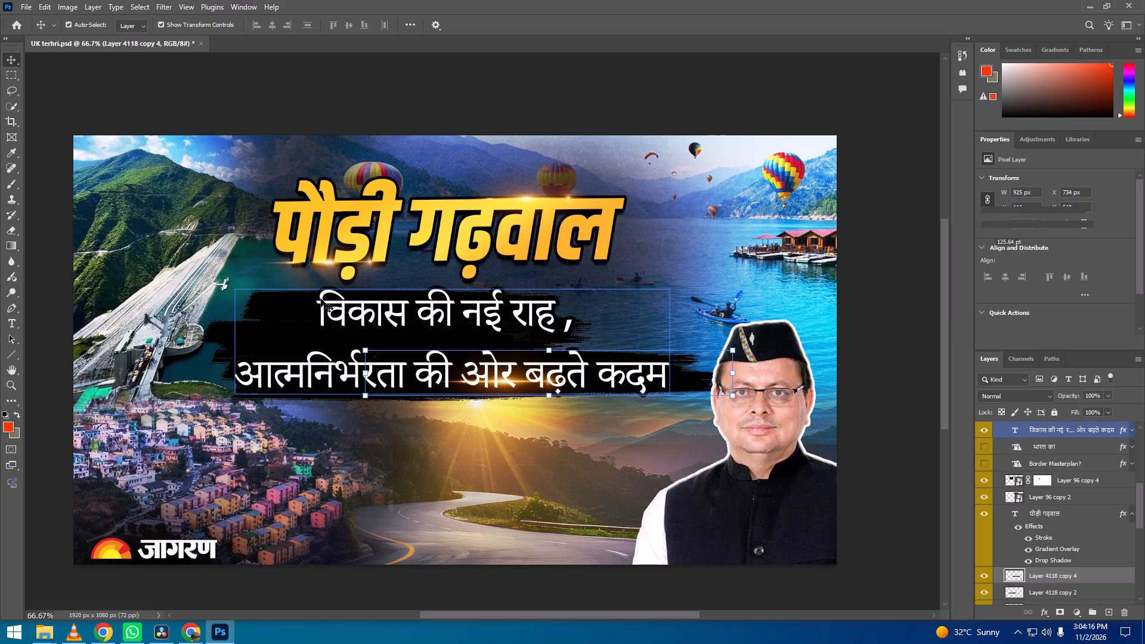
pyautogui.click(1075, 579)
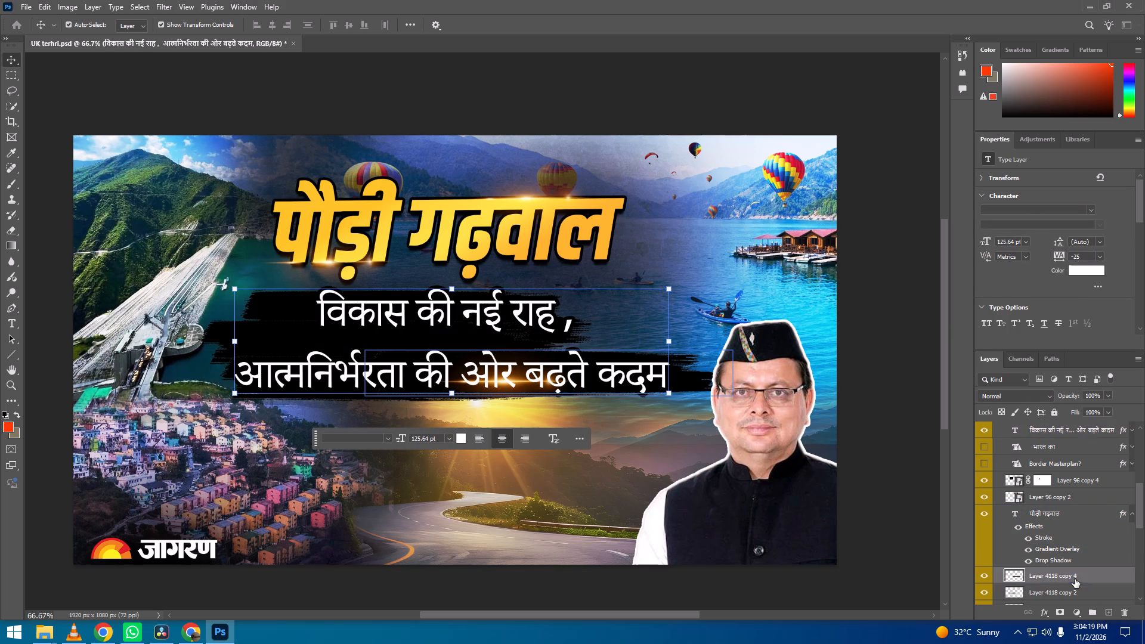
pyautogui.scroll(-3, 1024, 589)
pyautogui.click(1049, 554)
pyautogui.click(1053, 563)
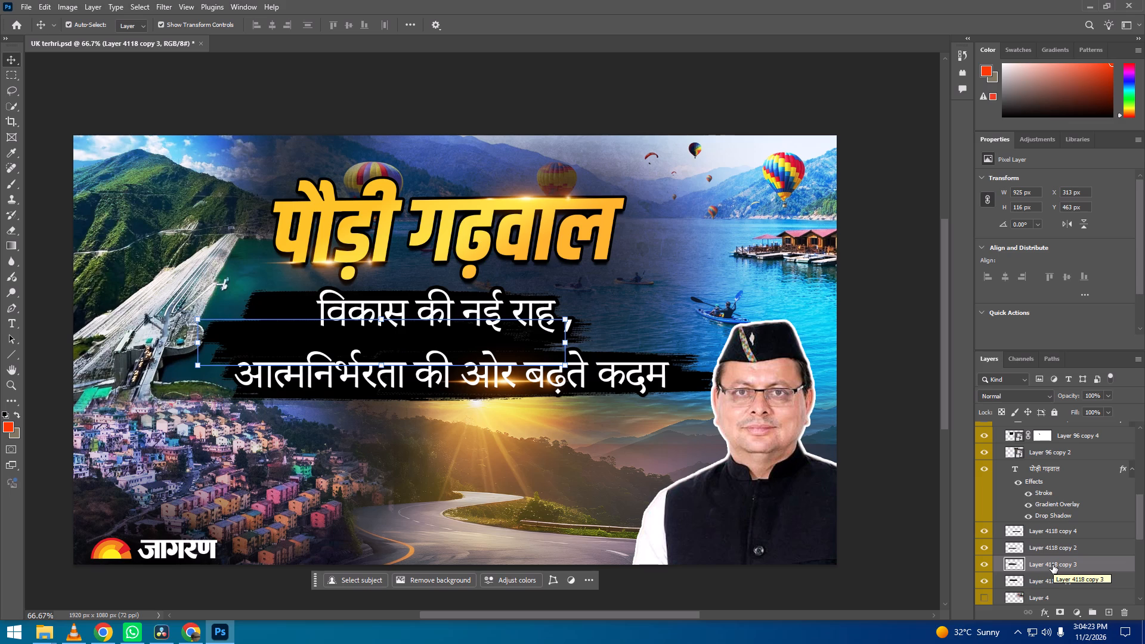
pyautogui.press('Right')
pyautogui.press('Right')
pyautogui.press('Right')
pyautogui.press('Right')
pyautogui.press('Right')
pyautogui.press('Right')
pyautogui.press('Right')
pyautogui.press('Right')
pyautogui.press('Right')
pyautogui.press('Right')
pyautogui.press('Right')
pyautogui.press('Right')
pyautogui.press('Right')
pyautogui.press('Right')
pyautogui.press('Right')
pyautogui.press('Right')
pyautogui.press('Right')
pyautogui.press('Right')
pyautogui.press('Right')
pyautogui.press('Right')
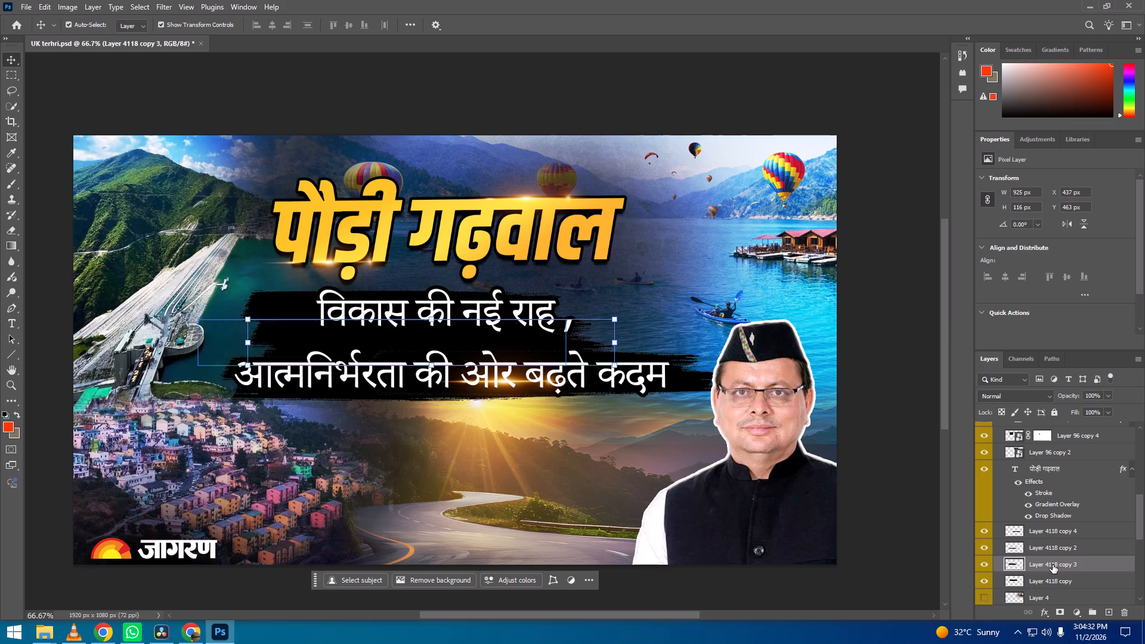
pyautogui.press('Left')
pyautogui.press('Left')
pyautogui.press('Left')
pyautogui.press('Left')
pyautogui.press('Left')
pyautogui.press('Left')
pyautogui.press('Left')
pyautogui.press('Left')
pyautogui.press('Left')
pyautogui.press('Left')
pyautogui.press('Left')
pyautogui.press('Left')
pyautogui.press('Left')
pyautogui.press('Left')
pyautogui.press('Left')
pyautogui.press('Left')
pyautogui.press('Left')
pyautogui.press('Left')
pyautogui.press('Left')
pyautogui.press('Left')
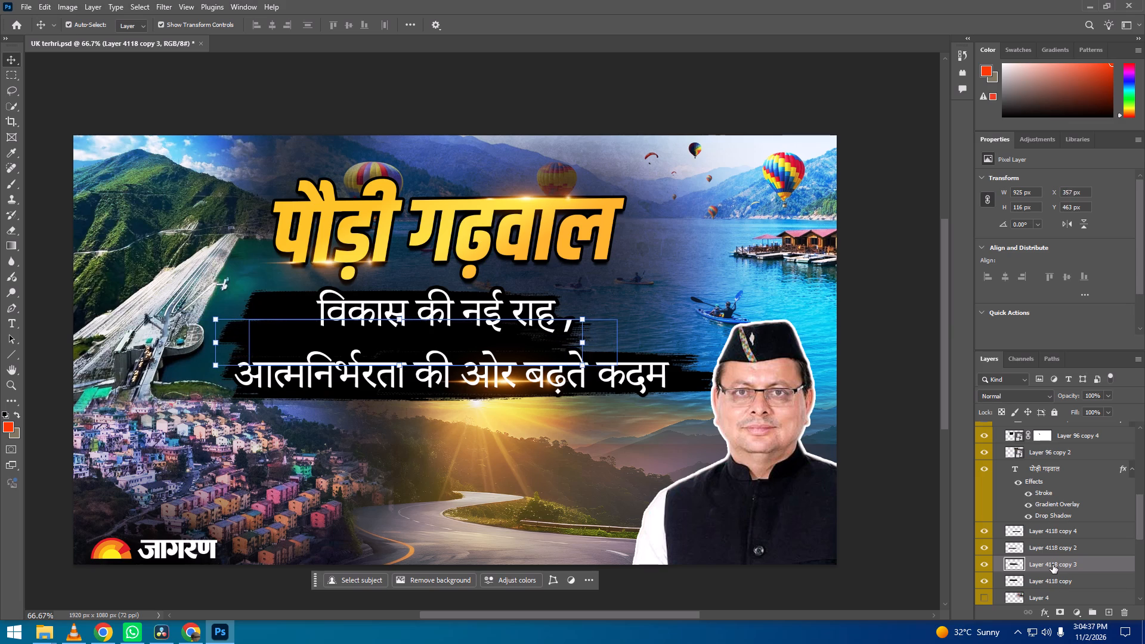
pyautogui.press('Left')
pyautogui.press('Left')
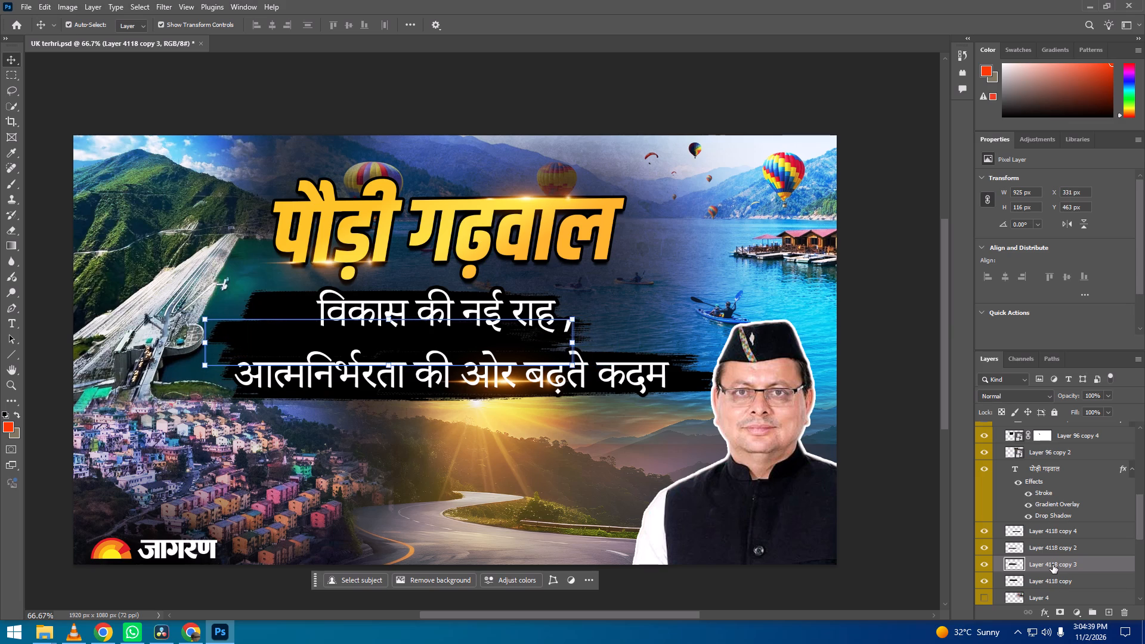
pyautogui.press('Right')
# Enlarge the brush stroke on Layer 4118 copy to about 108.6% and raise its centre to about Y 455.5 px behind the subtitle's first line.
pyautogui.click(1052, 585)
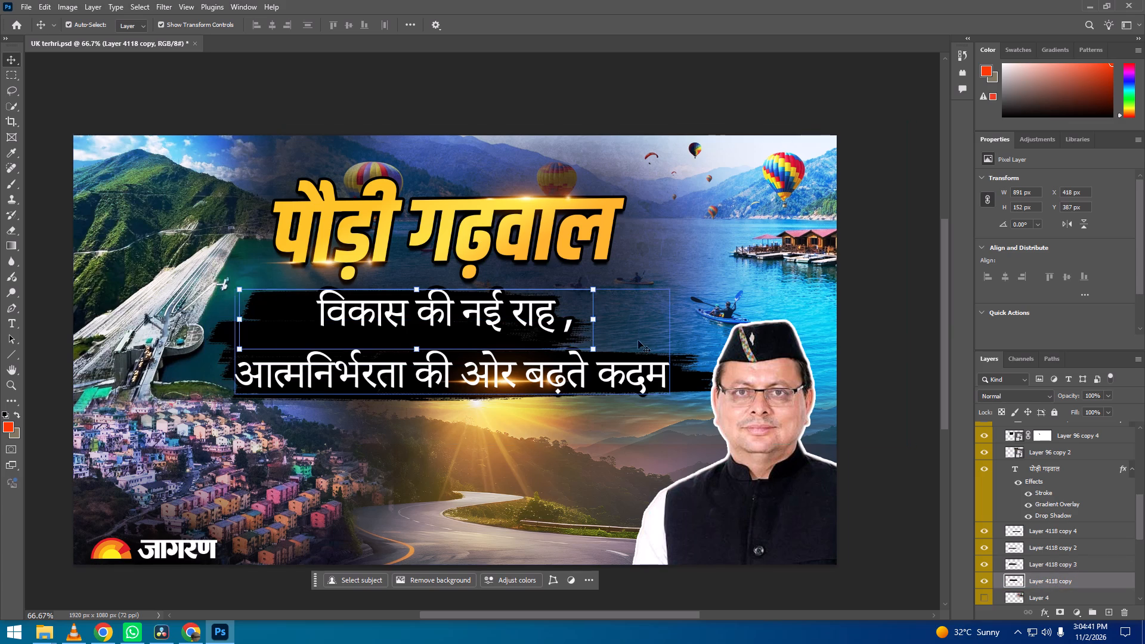
pyautogui.moveTo(594, 319); pyautogui.dragTo(649, 324)
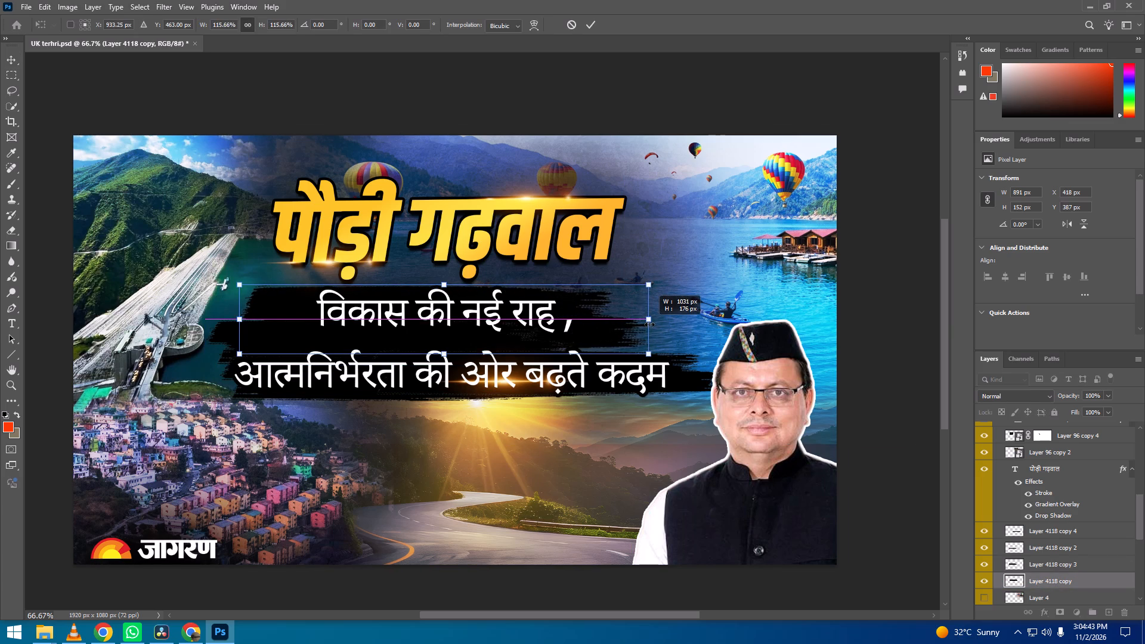
pyautogui.moveTo(649, 324); pyautogui.dragTo(624, 330)
pyautogui.press('Down')
pyautogui.press('Down')
pyautogui.press('Down')
pyautogui.press('Down')
pyautogui.press('Down')
pyautogui.press('Down')
pyautogui.press('Down')
pyautogui.press('Down')
pyautogui.press('Down')
pyautogui.press('Down')
pyautogui.press('Down')
pyautogui.press('Down')
pyautogui.press('Down')
pyautogui.press('Down')
pyautogui.press('Down')
pyautogui.press('Down')
pyautogui.press('Down')
pyautogui.press('Down')
pyautogui.press('Down')
pyautogui.press('Down')
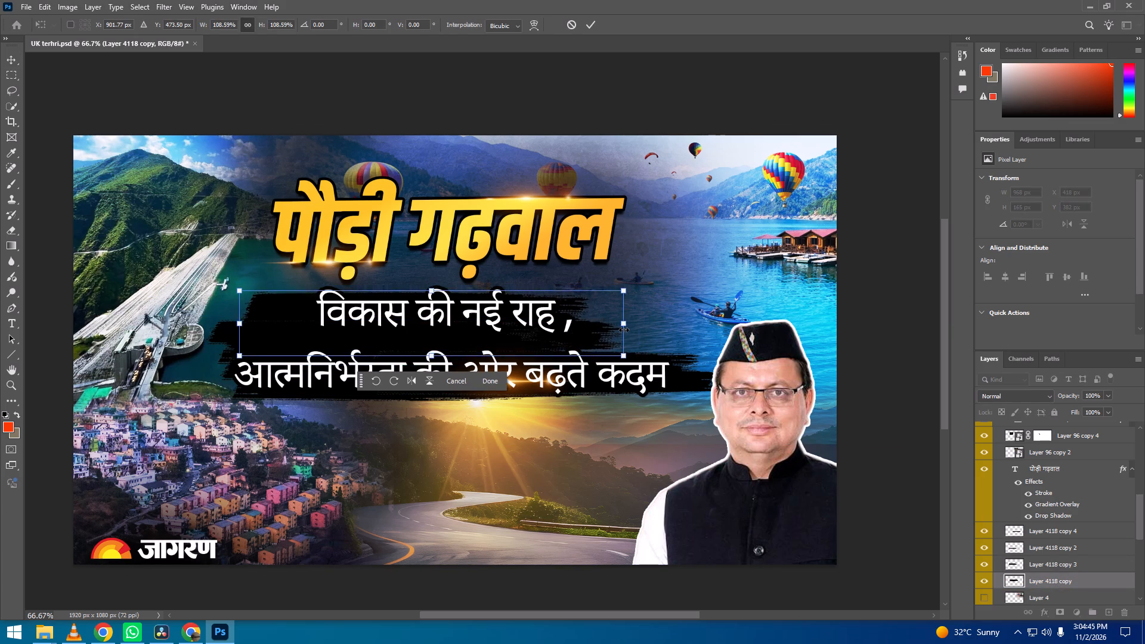
pyautogui.press('Up')
pyautogui.press('Up')
pyautogui.press('Up')
pyautogui.press('Up')
pyautogui.press('Up')
pyautogui.press('Up')
pyautogui.press('Up')
pyautogui.press('Up')
pyautogui.press('Up')
pyautogui.press('Up')
pyautogui.press('Up')
pyautogui.press('Up')
pyautogui.press('Up')
pyautogui.press('Up')
pyautogui.press('Up')
pyautogui.press('Up')
pyautogui.press('Up')
pyautogui.press('Up')
pyautogui.press('Up')
pyautogui.press('Up')
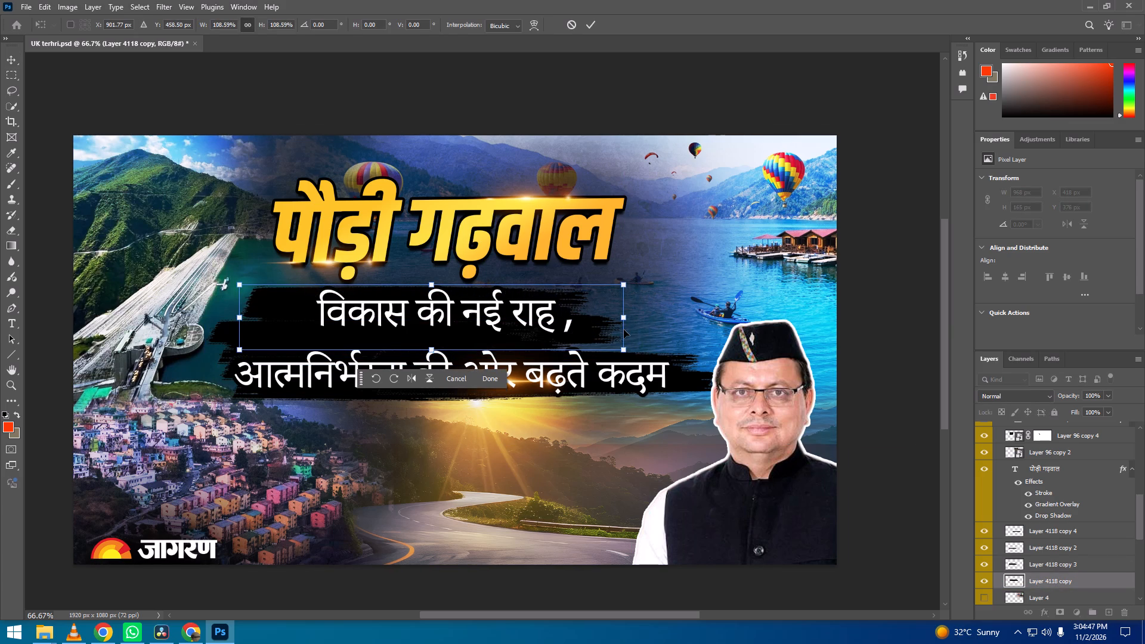
pyautogui.press('Up')
pyautogui.press('Up')
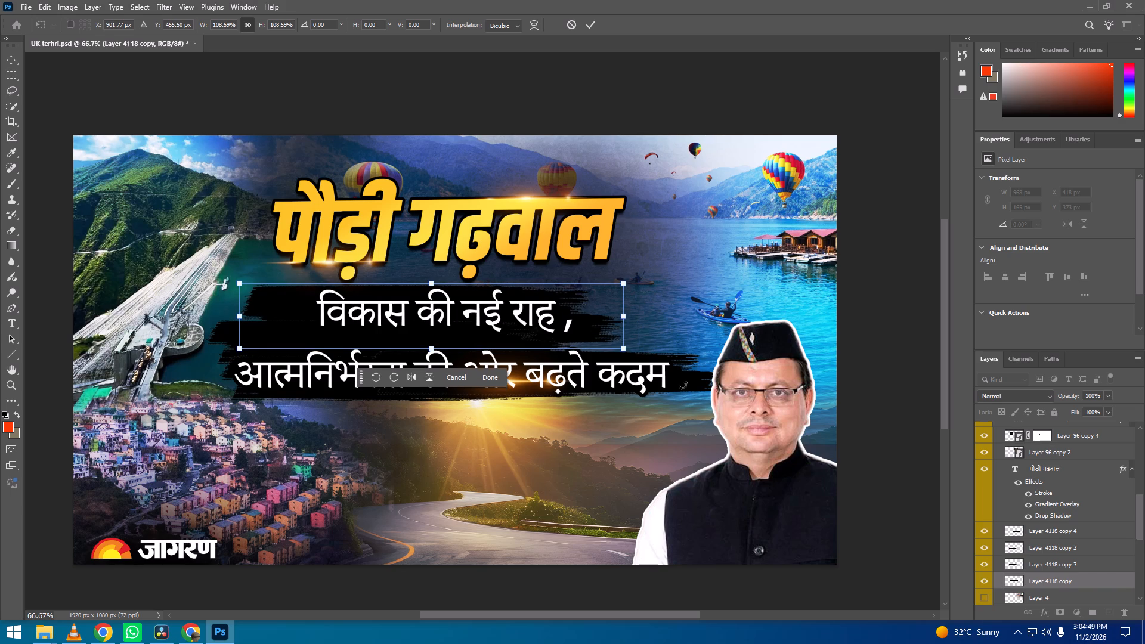
# Raise the brush stroke on Layer 4118 copy 4, behind the subtitle's second line, to about Y 516 px.
pyautogui.click(1057, 526)
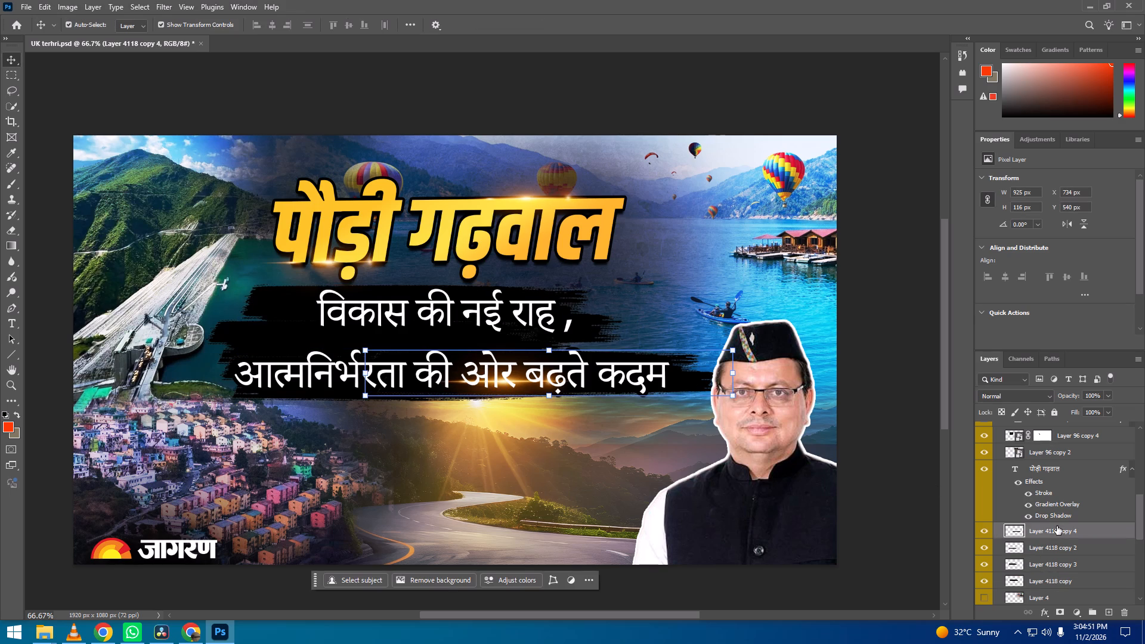
pyautogui.press('Up')
pyautogui.press('Up')
pyautogui.press('Up')
pyautogui.press('Up')
pyautogui.press('Up')
pyautogui.press('Up')
pyautogui.press('Up')
pyautogui.press('Up')
pyautogui.press('Up')
pyautogui.press('Up')
pyautogui.press('Up')
pyautogui.press('Up')
pyautogui.press('Up')
pyautogui.press('Up')
pyautogui.press('Up')
pyautogui.press('Up')
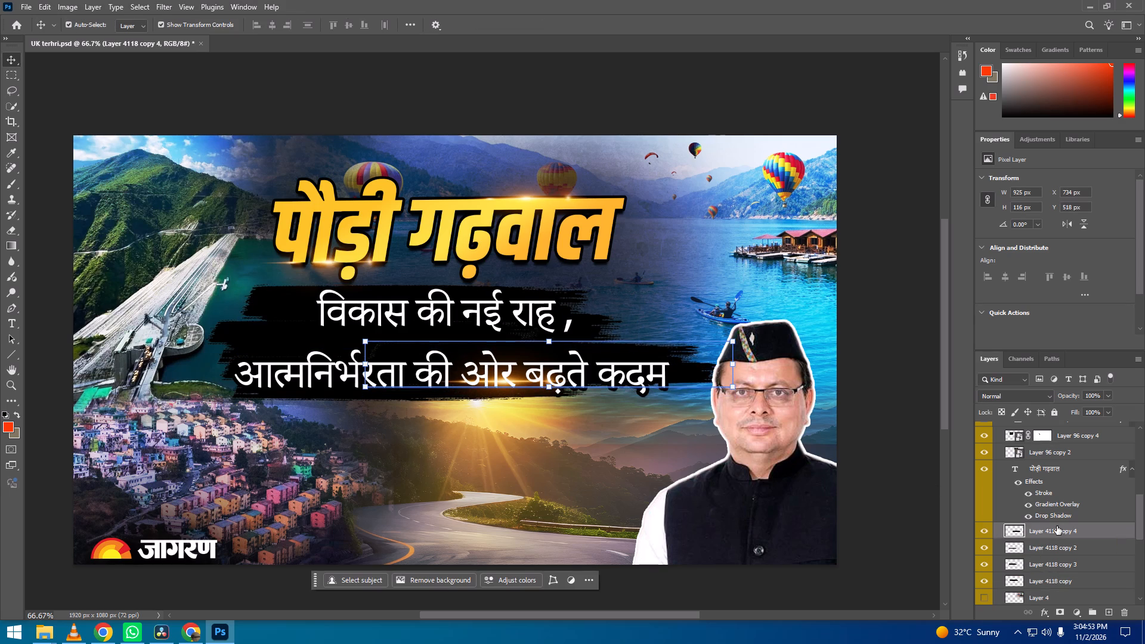
pyautogui.press('Up')
# Enlarge the brush stroke on Layer 4118 copy 4 to about 131.9% and shift it toward the start of the second line.
pyautogui.moveTo(549, 386); pyautogui.dragTo(549, 387)
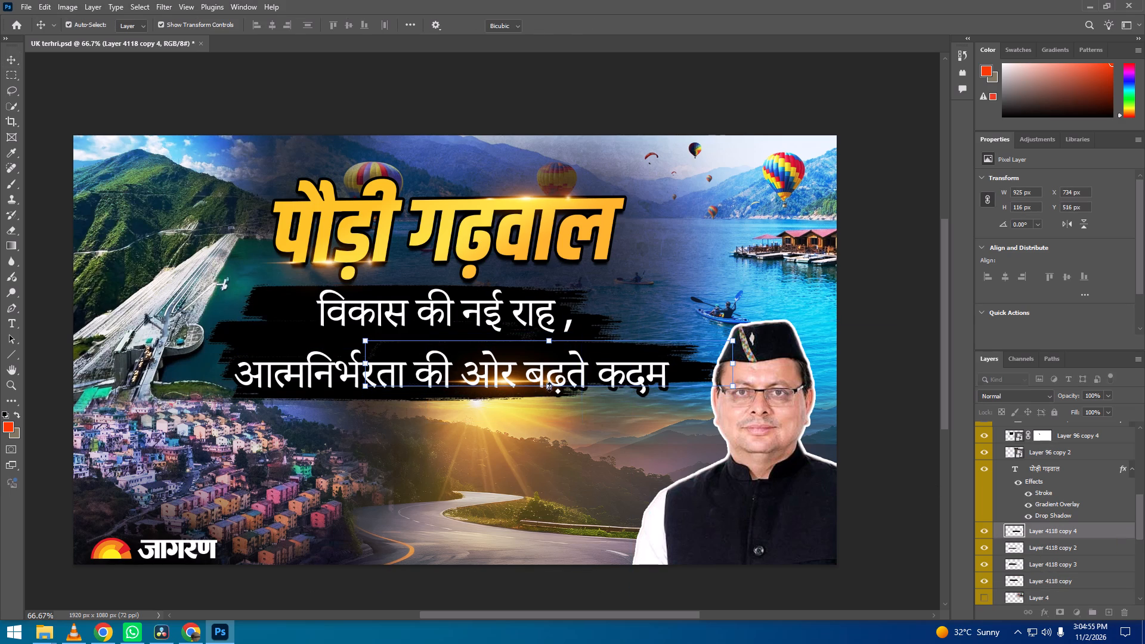
pyautogui.moveTo(549, 387); pyautogui.dragTo(548, 398)
pyautogui.press('Left')
pyautogui.press('Left')
pyautogui.press('Left')
pyautogui.press('Left')
pyautogui.press('Left')
pyautogui.press('Left')
pyautogui.press('Left')
pyautogui.press('Left')
pyautogui.press('Left')
pyautogui.press('Left')
pyautogui.press('Left')
pyautogui.press('Left')
pyautogui.press('Left')
pyautogui.press('Left')
pyautogui.press('Left')
pyautogui.press('Left')
pyautogui.press('Left')
pyautogui.press('Left')
pyautogui.press('Left')
pyautogui.press('Left')
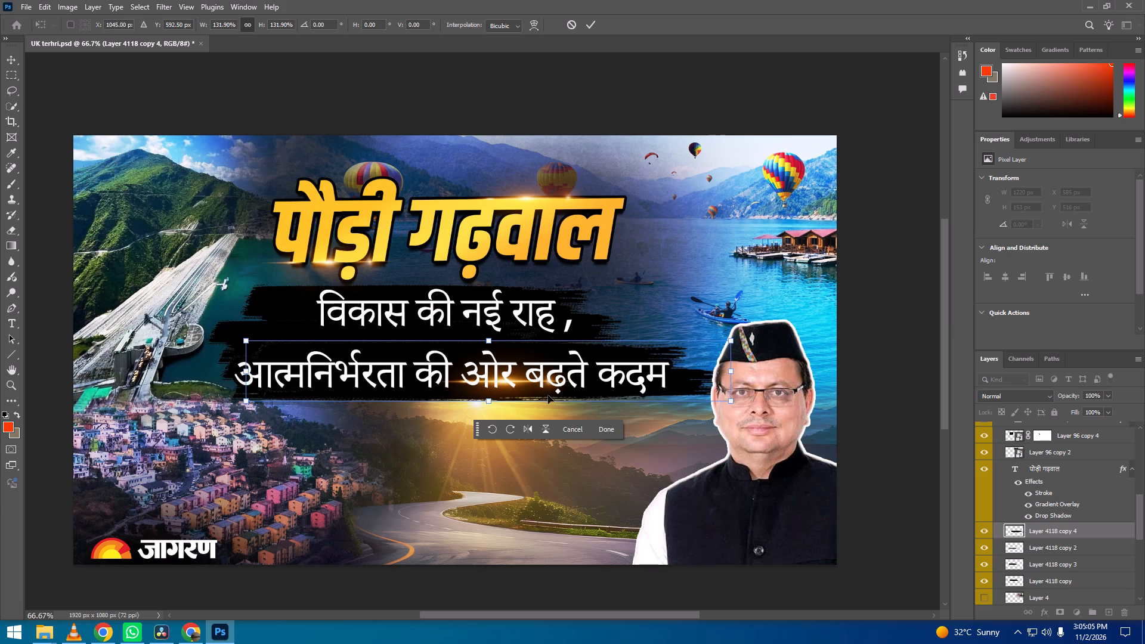
pyautogui.click(675, 94)
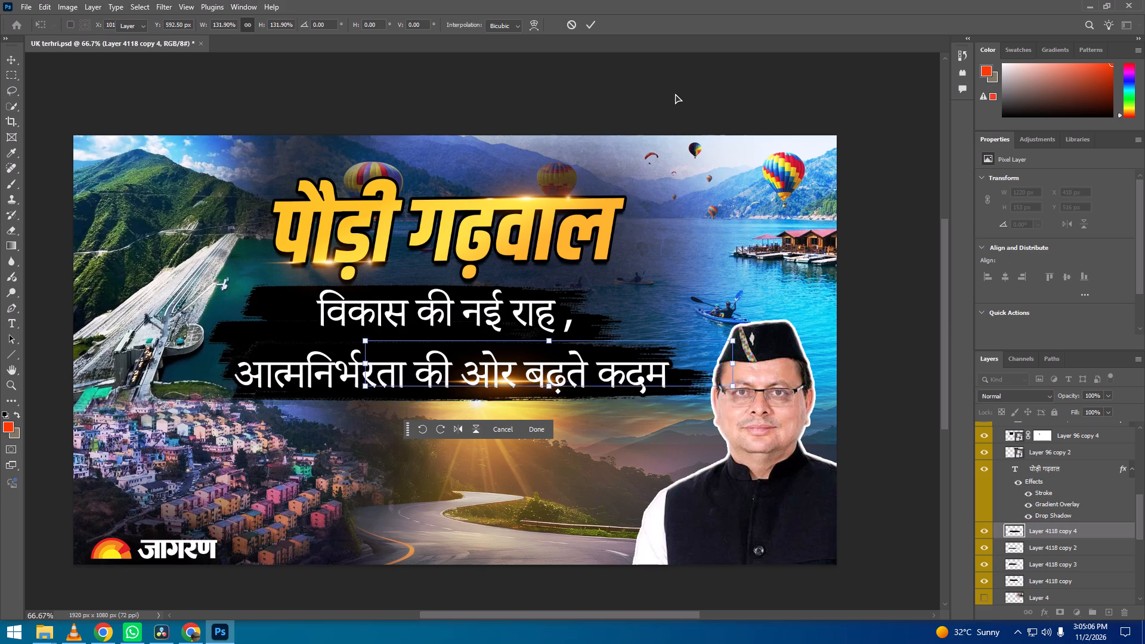
# Reposition the dam photo on Layer 12 to X 0 px, Y -451 px.
pyautogui.doubleClick(160, 165)
pyautogui.doubleClick(170, 191)
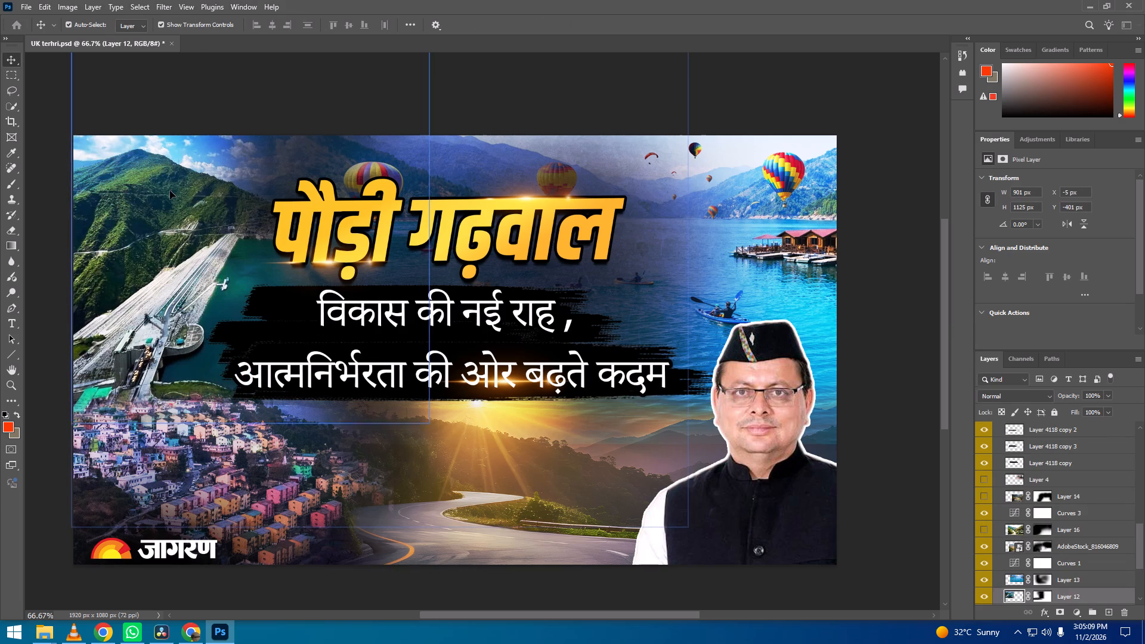
pyautogui.moveTo(184, 180); pyautogui.dragTo(0, 263)
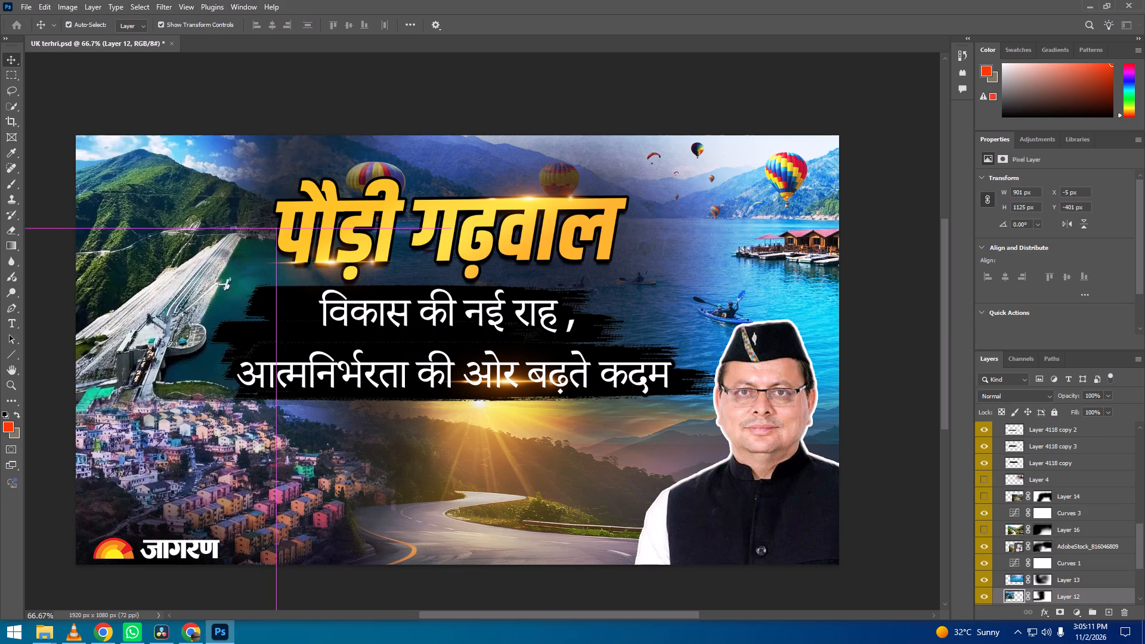
pyautogui.moveTo(0, 263); pyautogui.dragTo(193, 177)
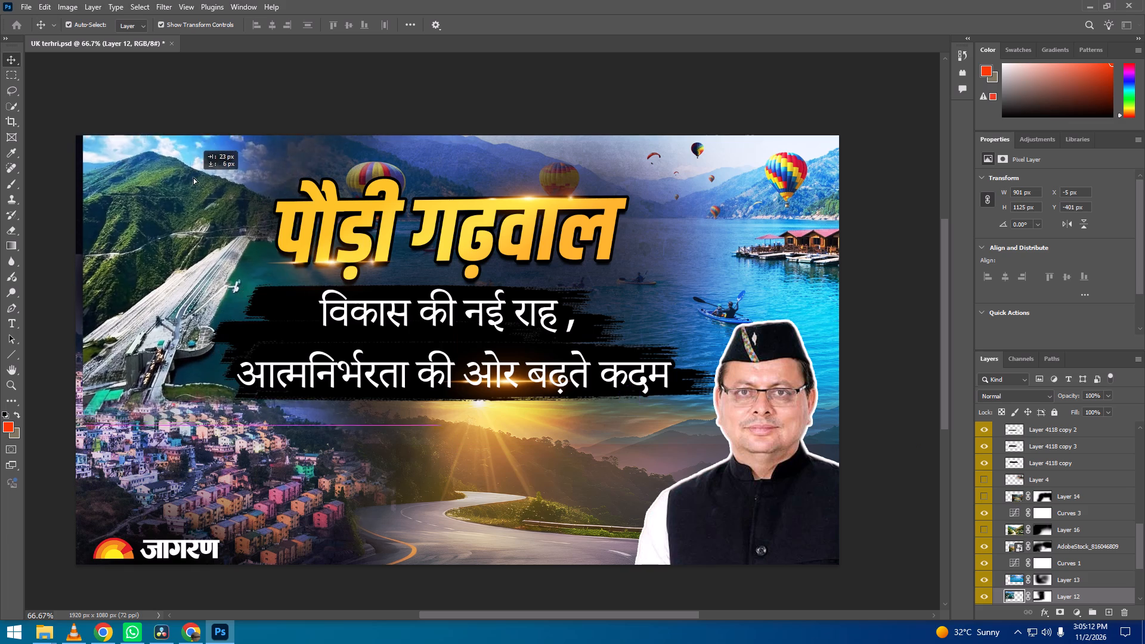
pyautogui.moveTo(193, 177); pyautogui.dragTo(166, 145)
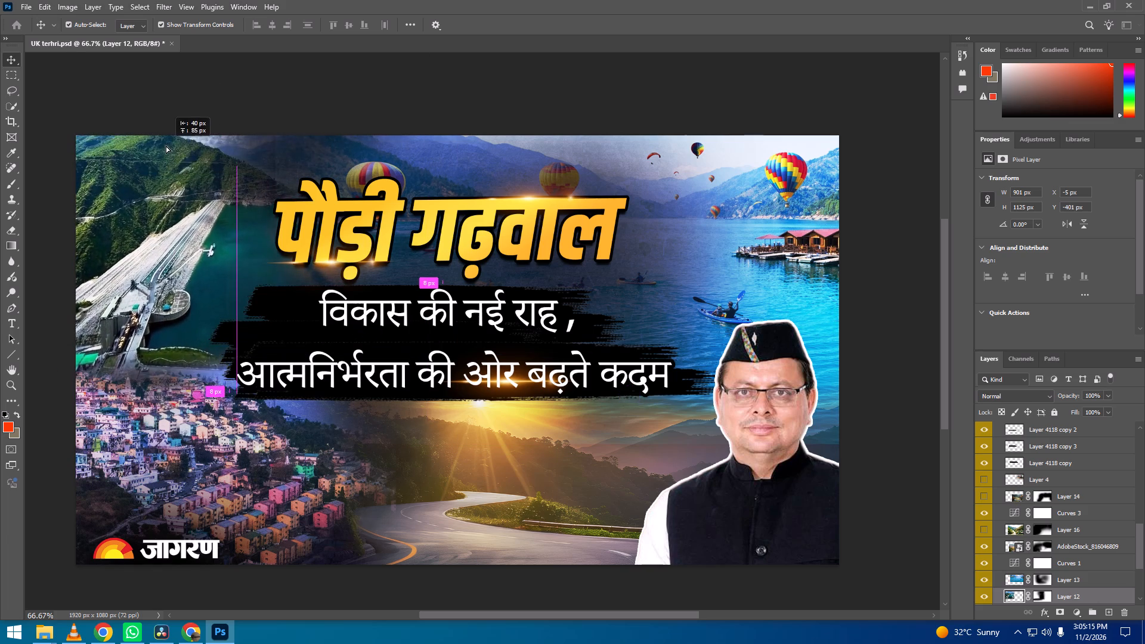
pyautogui.moveTo(166, 145); pyautogui.dragTo(186, 157)
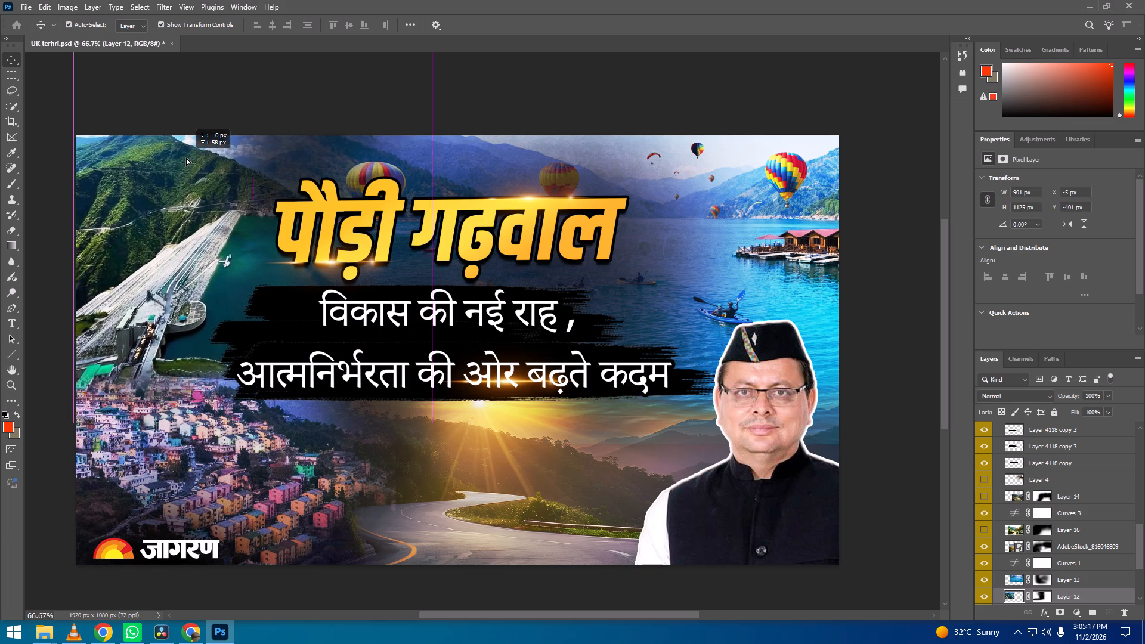
pyautogui.moveTo(186, 157); pyautogui.dragTo(182, 159)
pyautogui.doubleClick(147, 178)
pyautogui.click(172, 197)
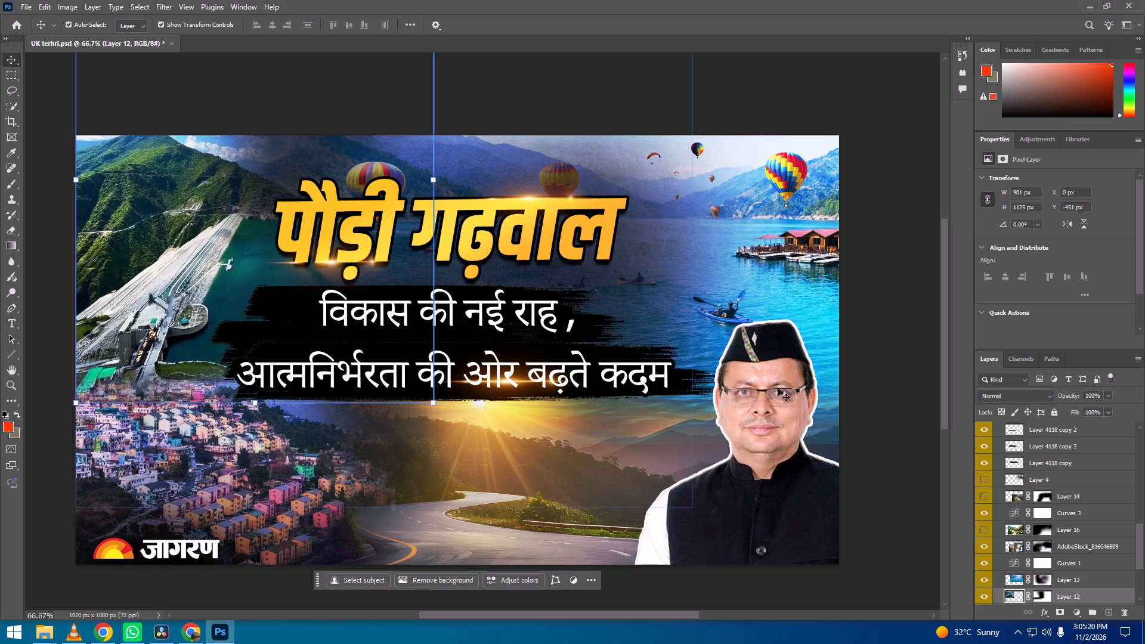
# Hide and reshow Layer 12 to check which part of the background its photo covers.
pyautogui.click(982, 597)
pyautogui.click(982, 597)
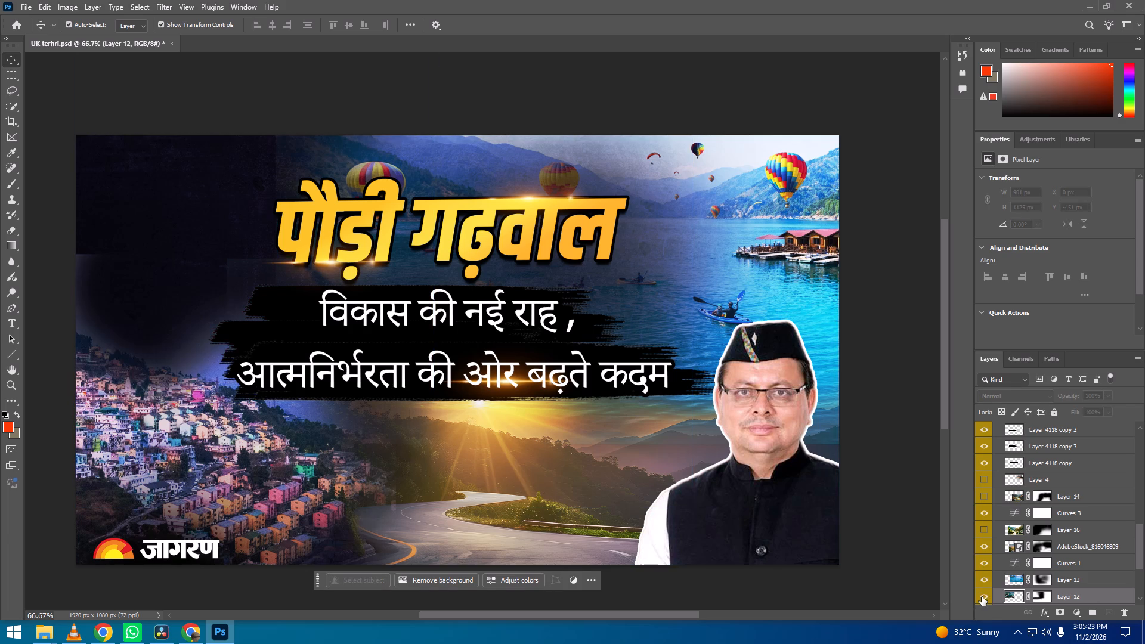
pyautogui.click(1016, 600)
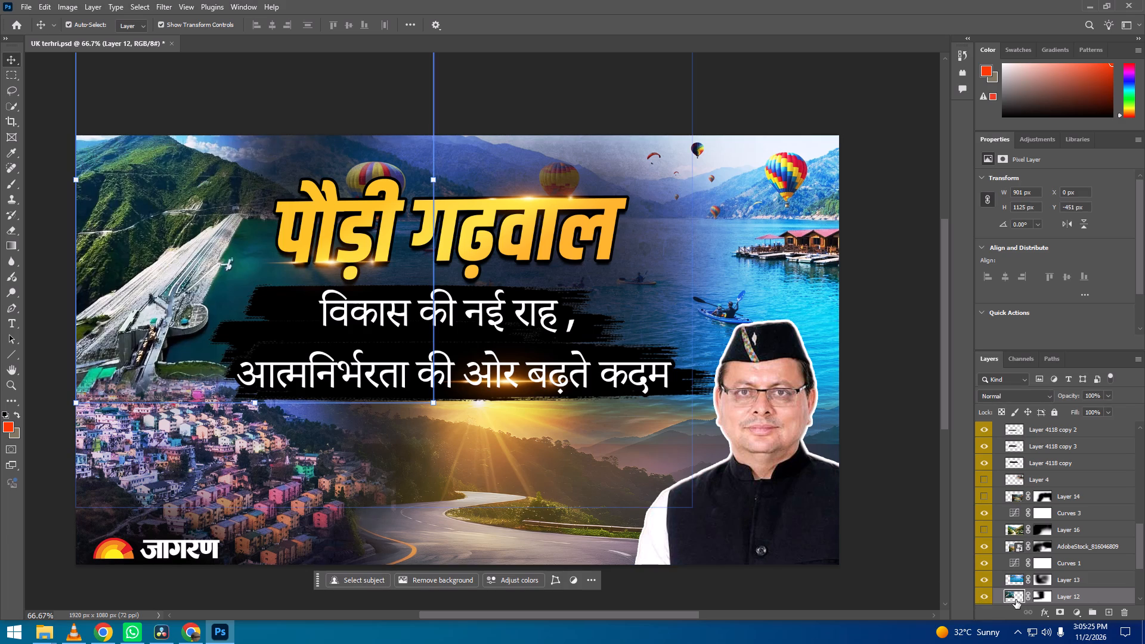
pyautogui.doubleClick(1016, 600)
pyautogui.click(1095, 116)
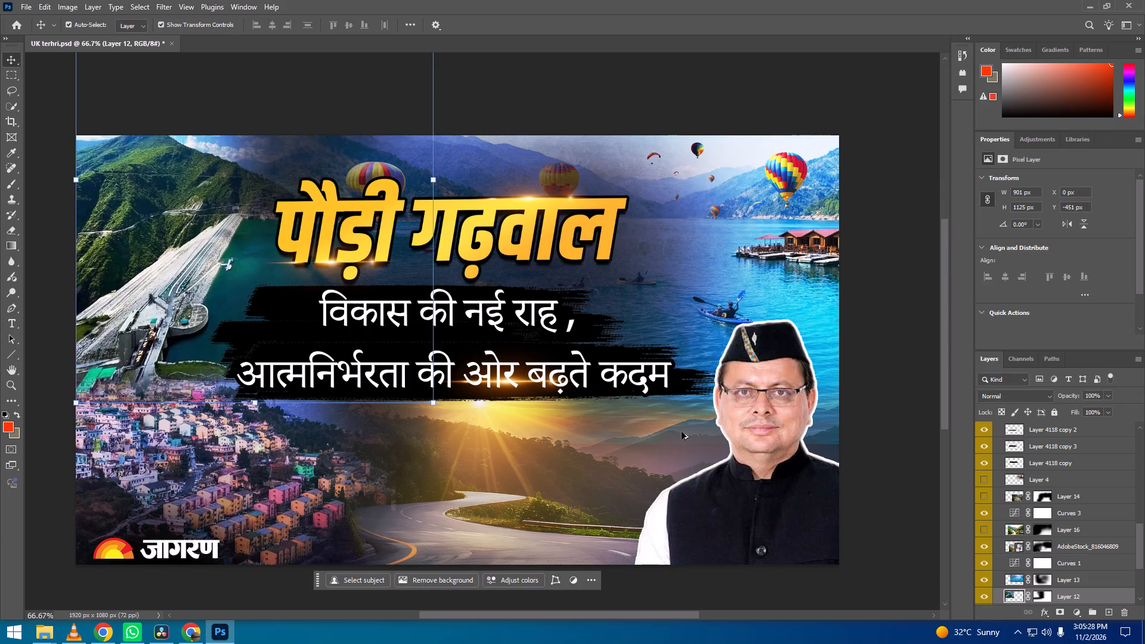
# Switch to File Explorer and look through the Downloads folder for a photo for the thumbnail background.
pyautogui.hotkey('alt', 'Tab')
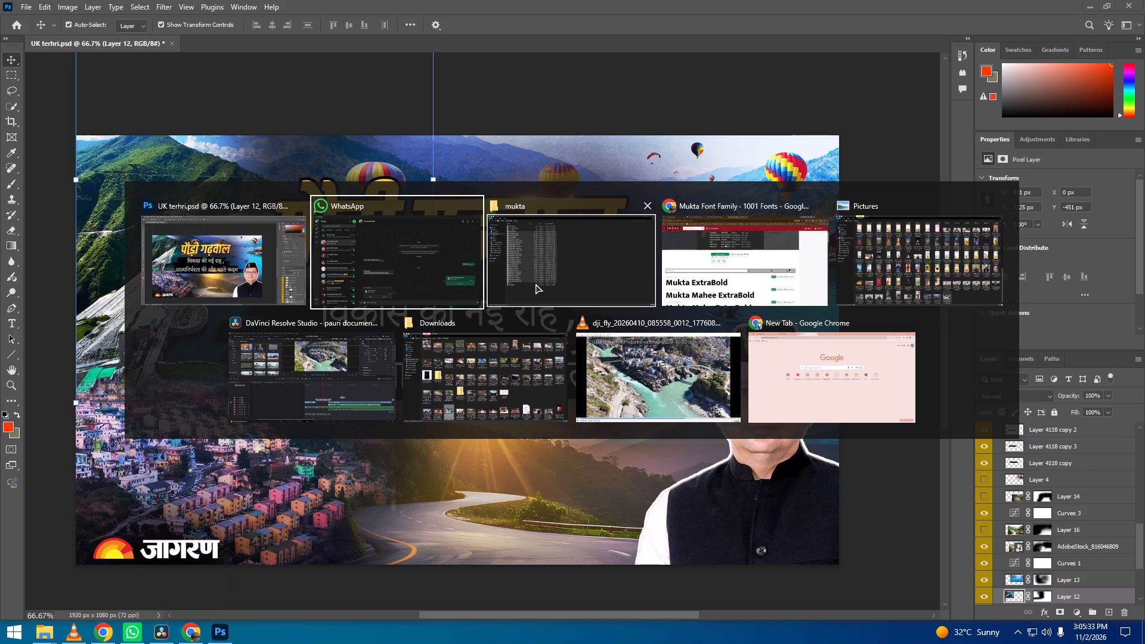
pyautogui.keyDown('alt'); pyautogui.click(536, 284); pyautogui.keyUp('alt')
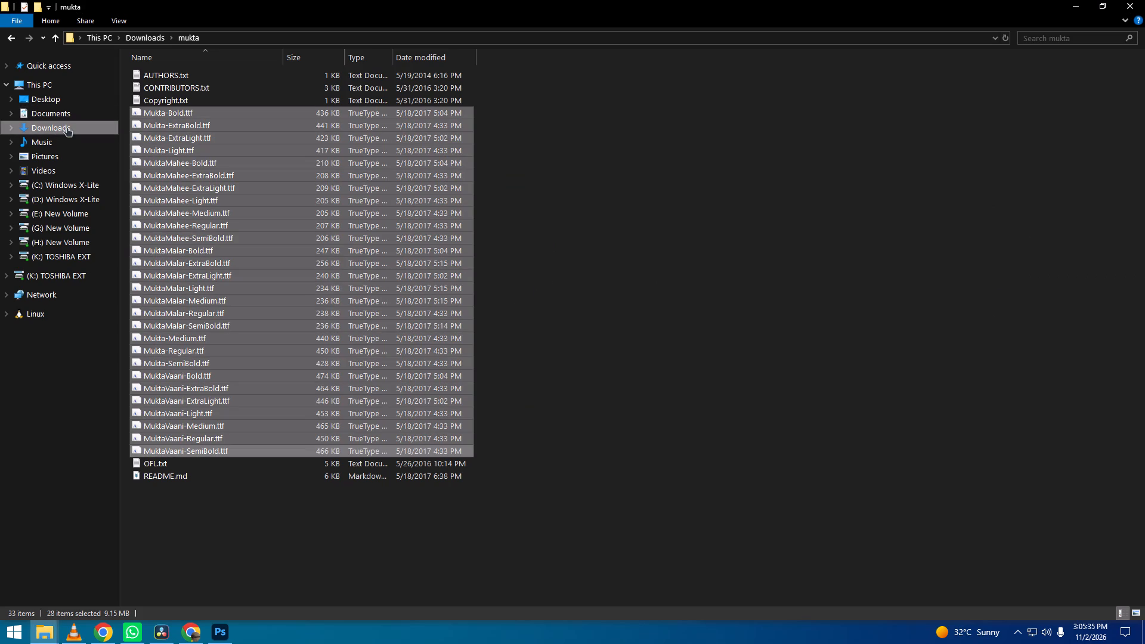
pyautogui.click(67, 127)
pyautogui.click(844, 281)
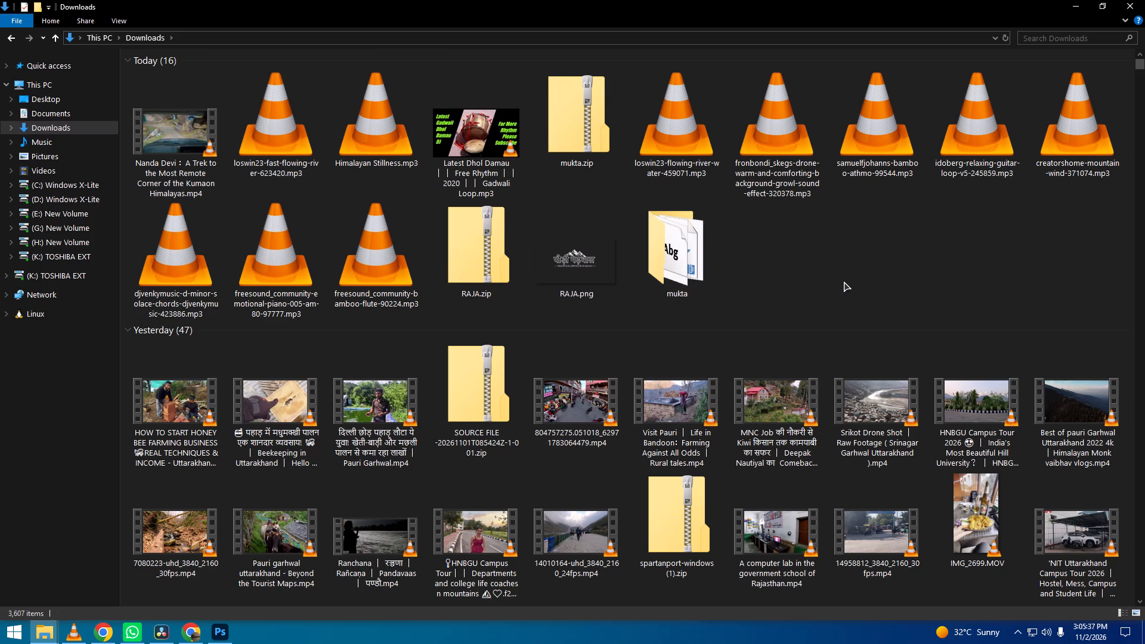
pyautogui.scroll(-2, 844, 281)
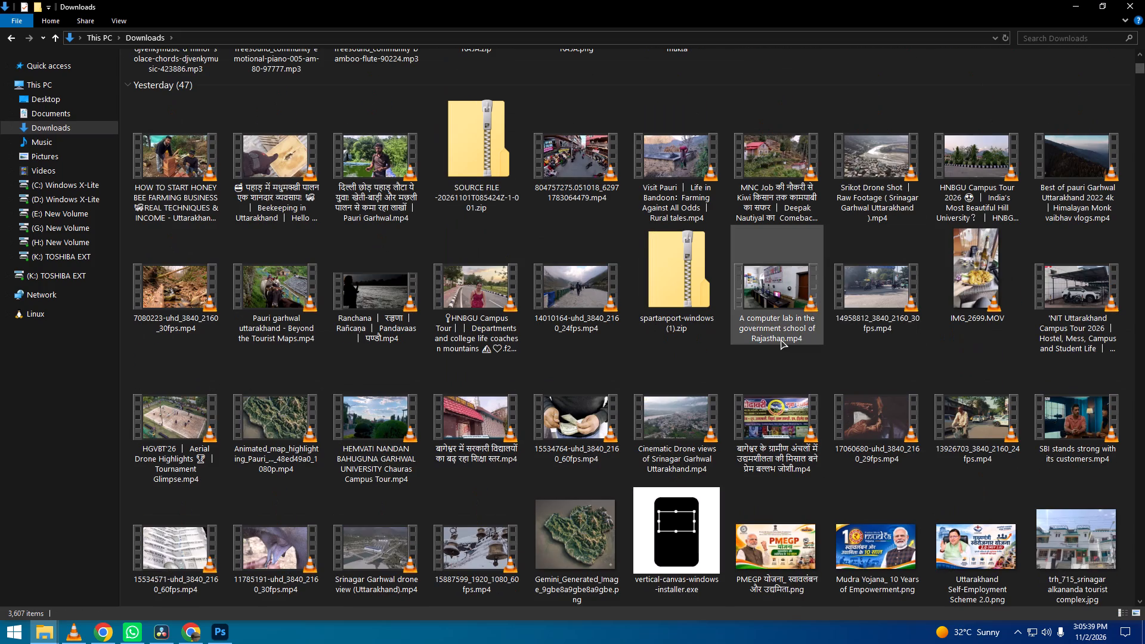
pyautogui.scroll(6, 781, 339)
pyautogui.moveTo(816, 216); pyautogui.dragTo(807, 216)
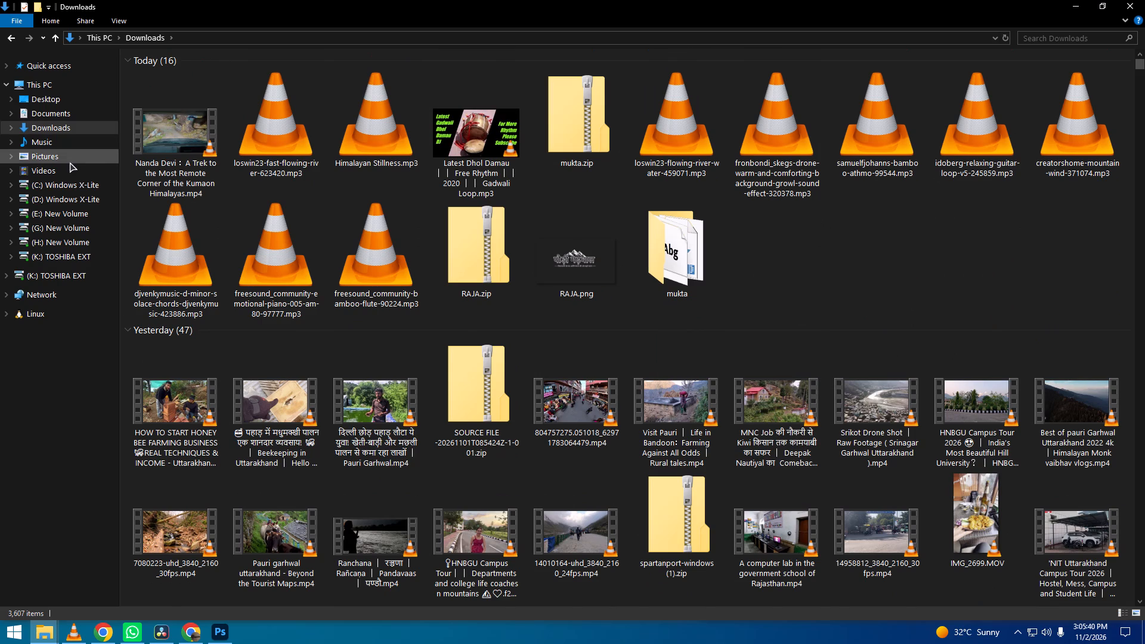
pyautogui.click(70, 162)
pyautogui.scroll(-20, 920, 418)
pyautogui.scroll(-4, 920, 418)
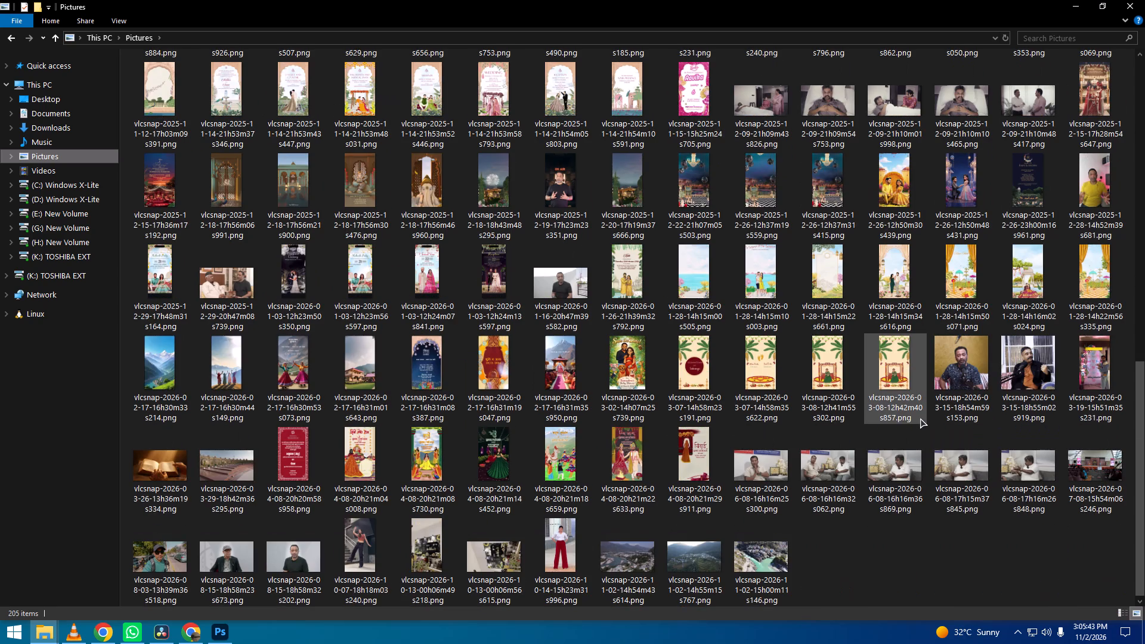
pyautogui.moveTo(621, 560); pyautogui.dragTo(744, 560)
pyautogui.hotkey('alt', 'Tab')
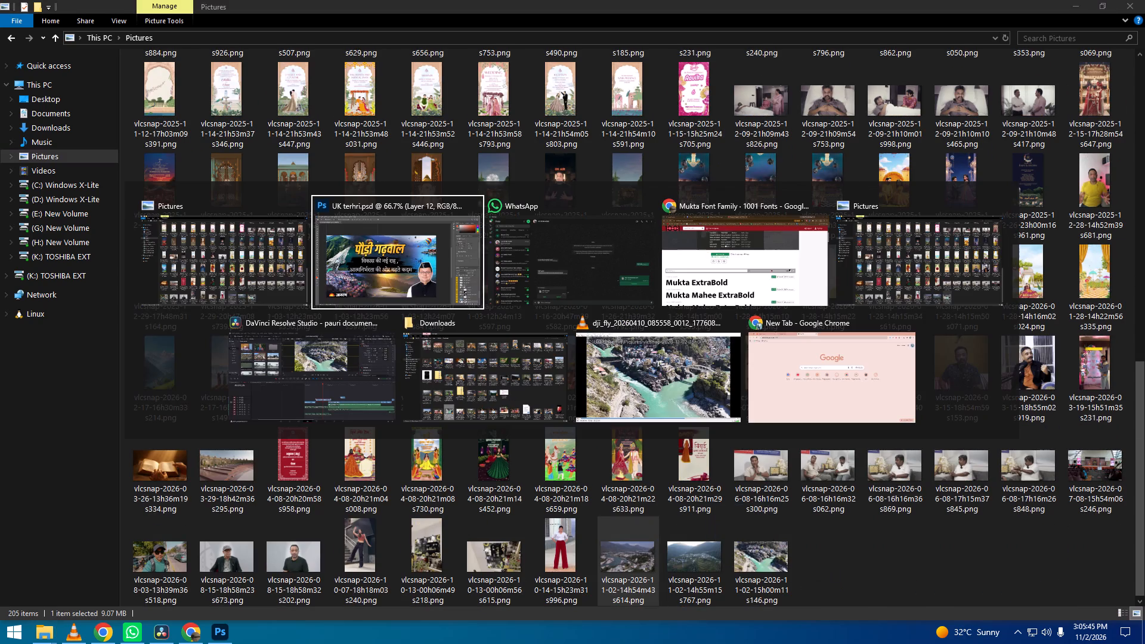
pyautogui.moveTo(744, 560); pyautogui.dragTo(1100, 635)
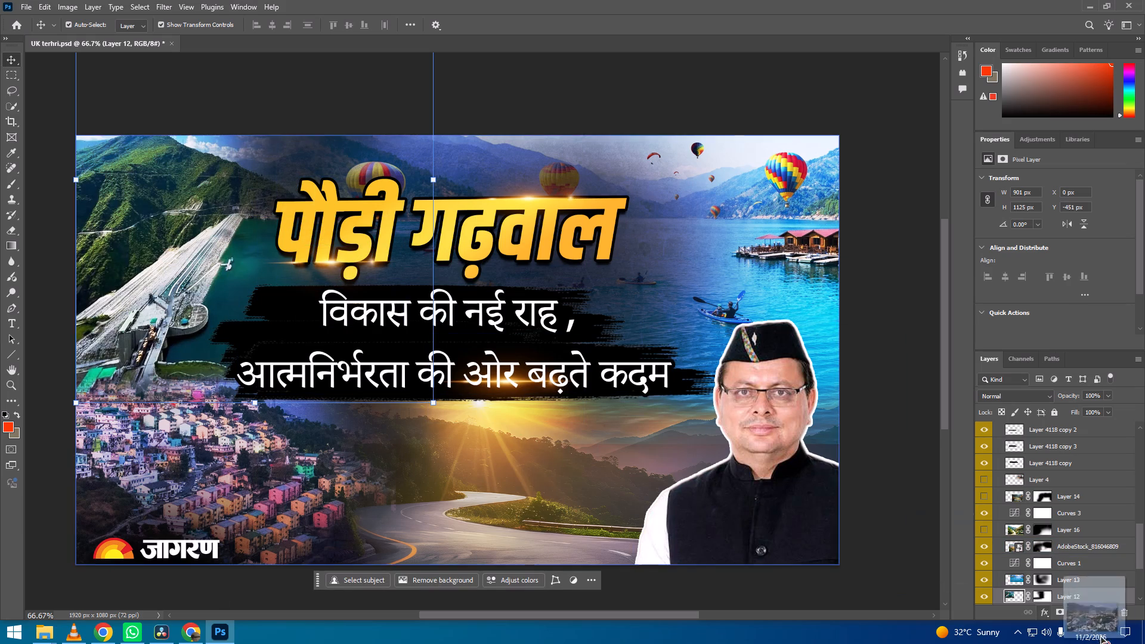
pyautogui.moveTo(1100, 635); pyautogui.dragTo(1089, 589)
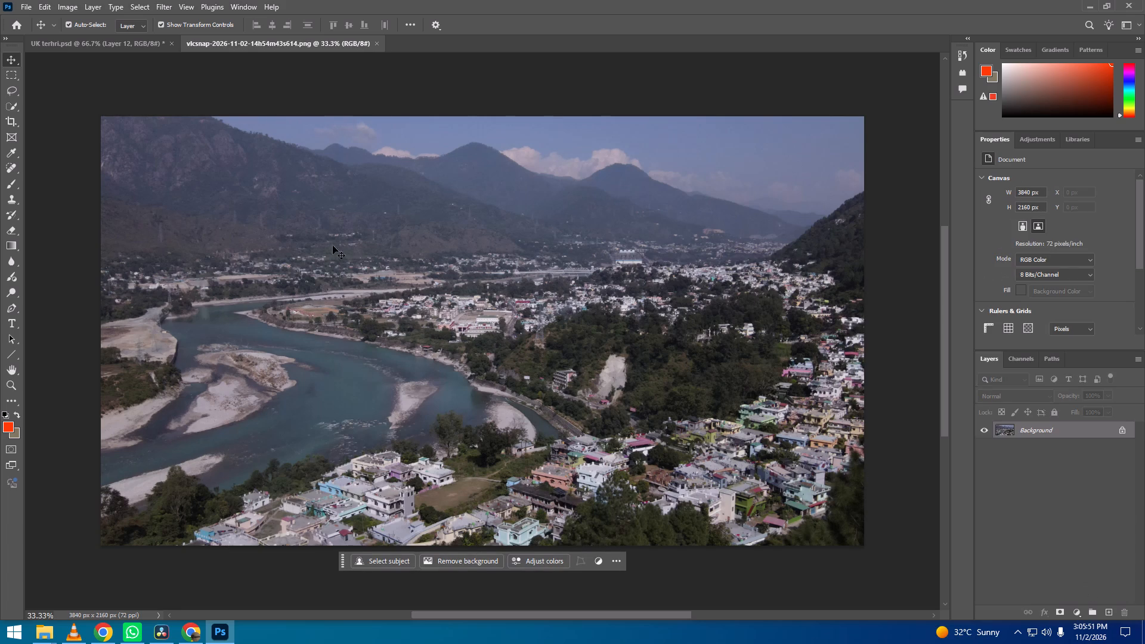
pyautogui.click(245, 45)
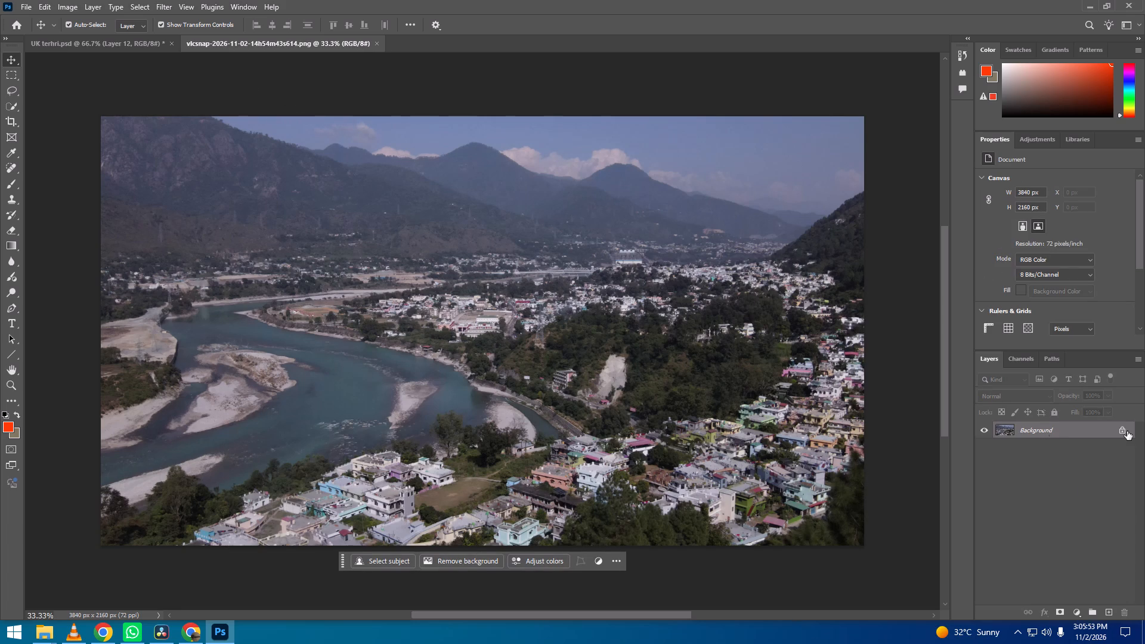
# Unlock the Background layer of the river valley snapshot.
pyautogui.click(1124, 431)
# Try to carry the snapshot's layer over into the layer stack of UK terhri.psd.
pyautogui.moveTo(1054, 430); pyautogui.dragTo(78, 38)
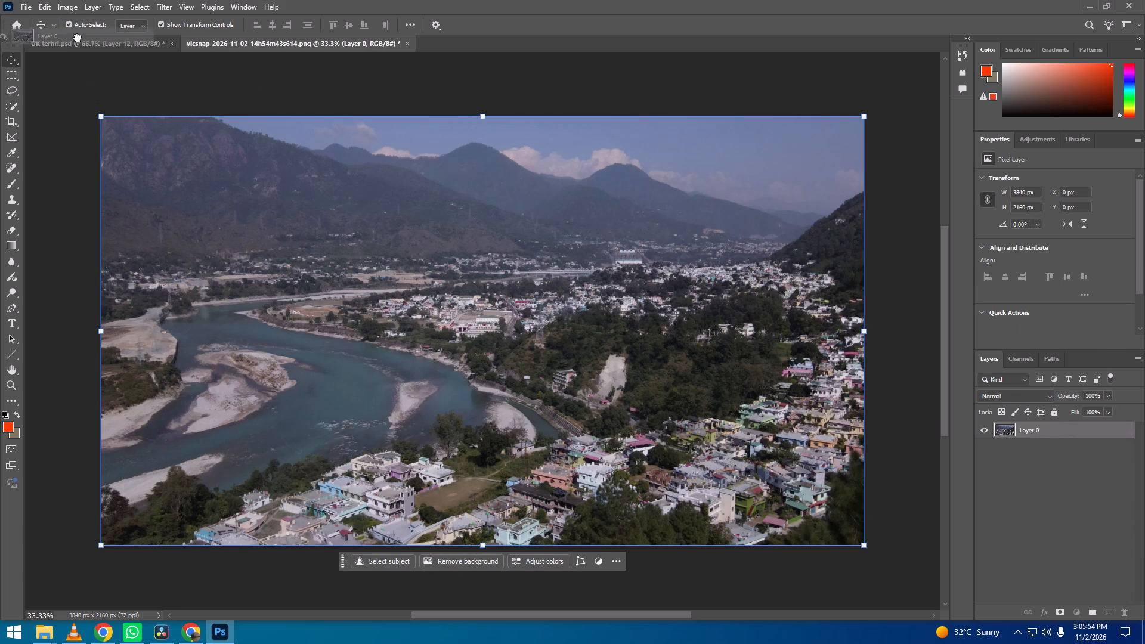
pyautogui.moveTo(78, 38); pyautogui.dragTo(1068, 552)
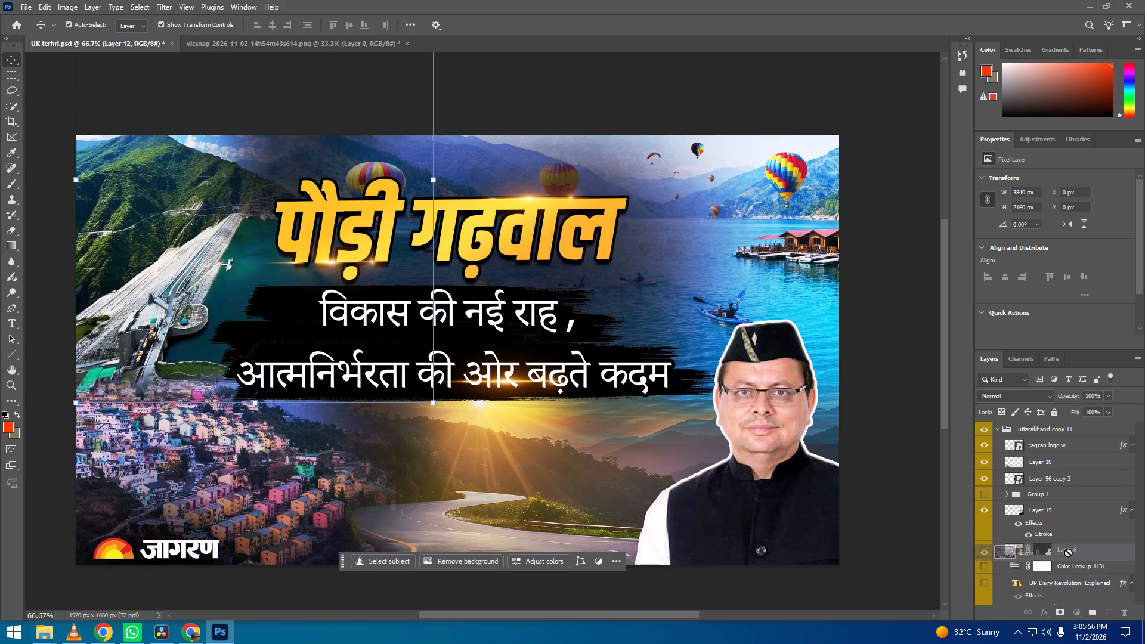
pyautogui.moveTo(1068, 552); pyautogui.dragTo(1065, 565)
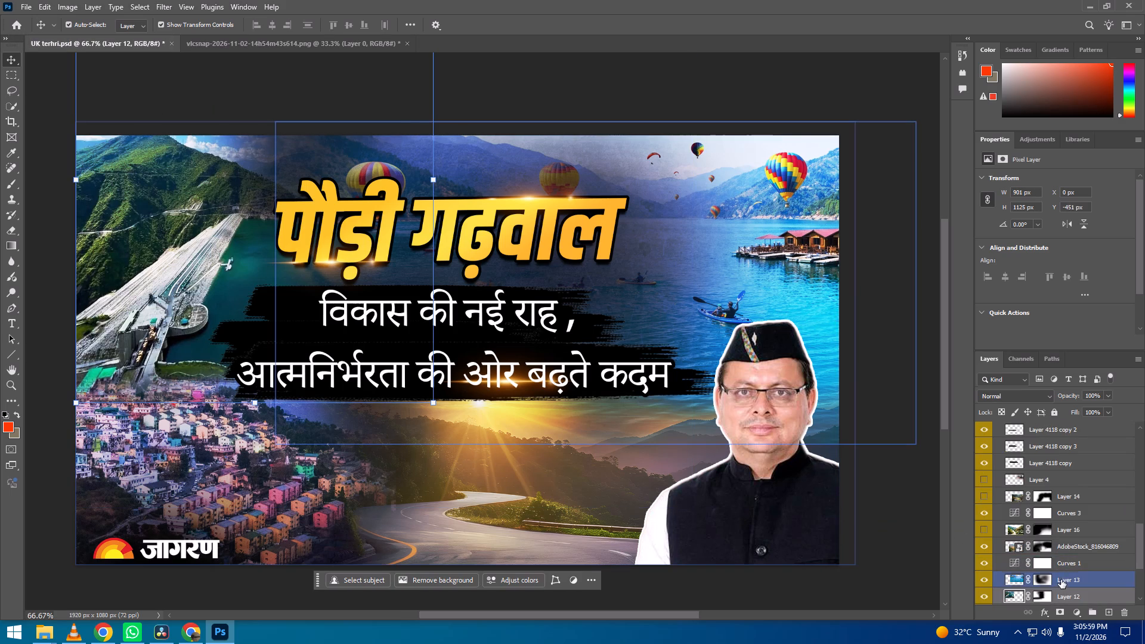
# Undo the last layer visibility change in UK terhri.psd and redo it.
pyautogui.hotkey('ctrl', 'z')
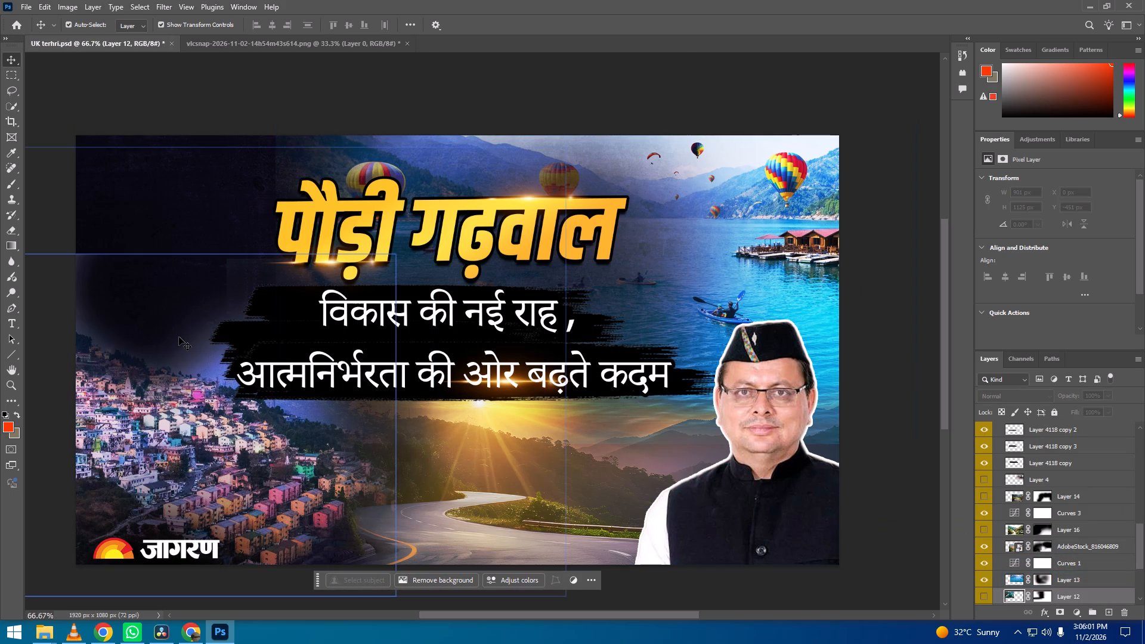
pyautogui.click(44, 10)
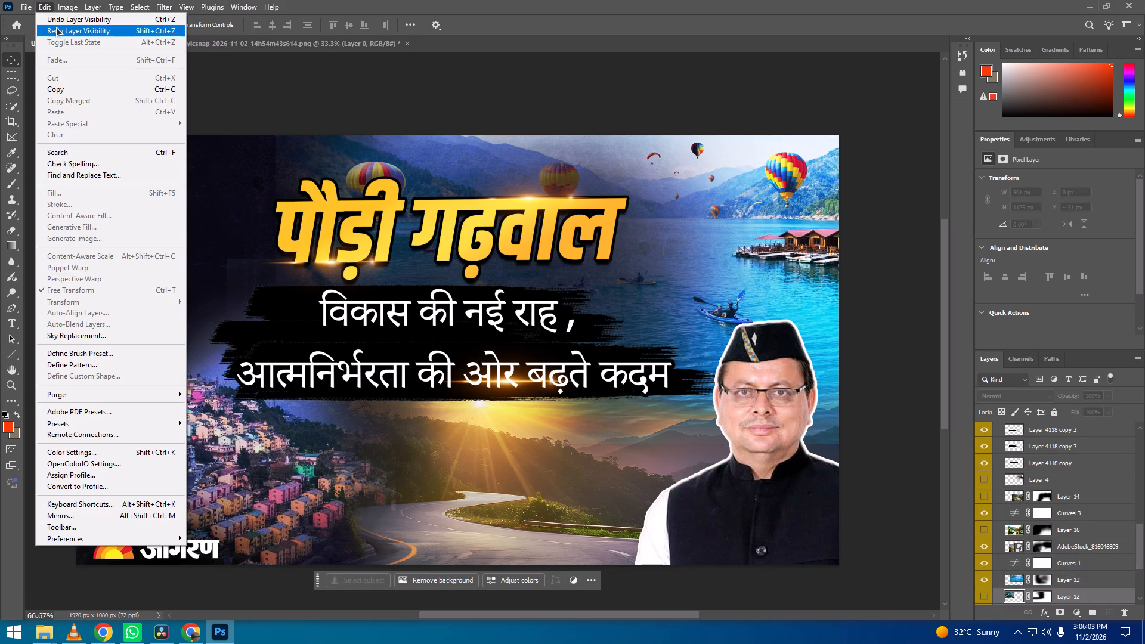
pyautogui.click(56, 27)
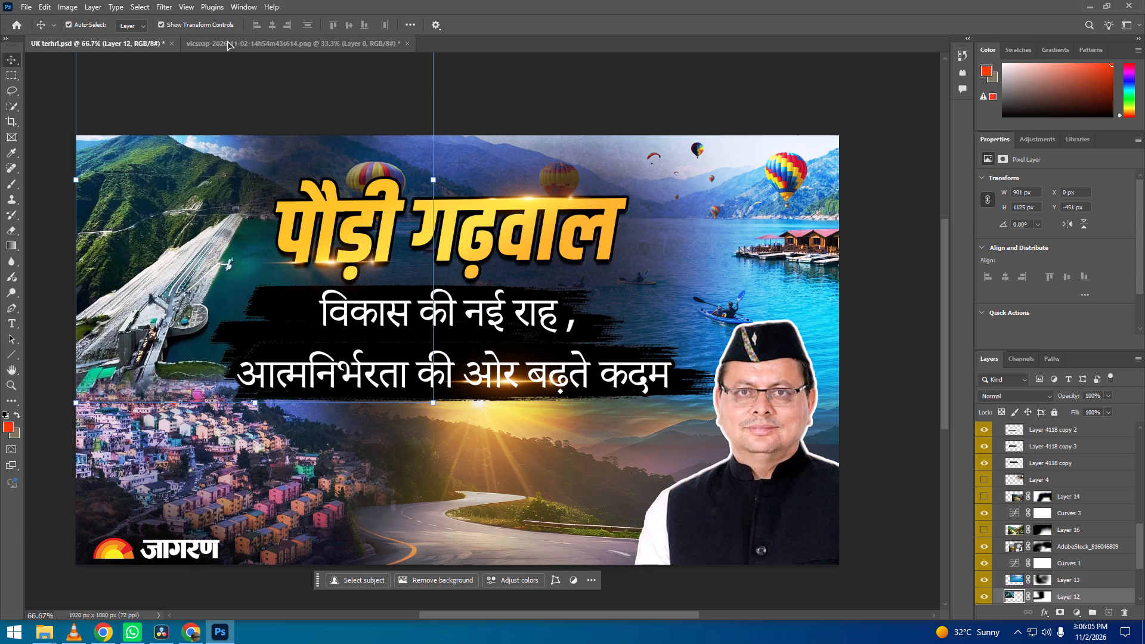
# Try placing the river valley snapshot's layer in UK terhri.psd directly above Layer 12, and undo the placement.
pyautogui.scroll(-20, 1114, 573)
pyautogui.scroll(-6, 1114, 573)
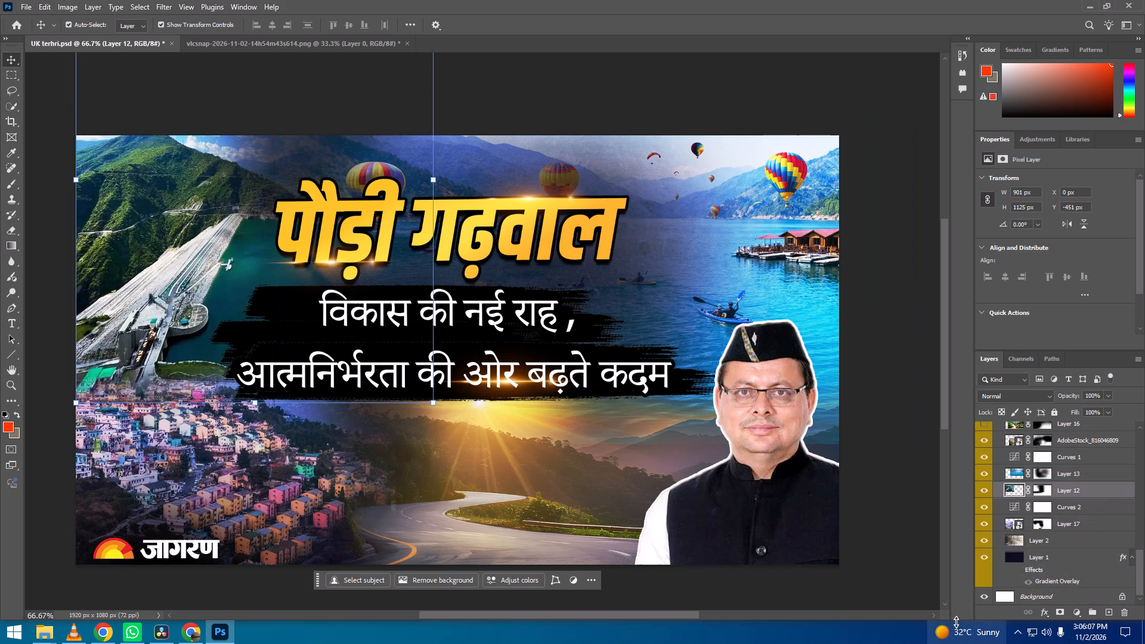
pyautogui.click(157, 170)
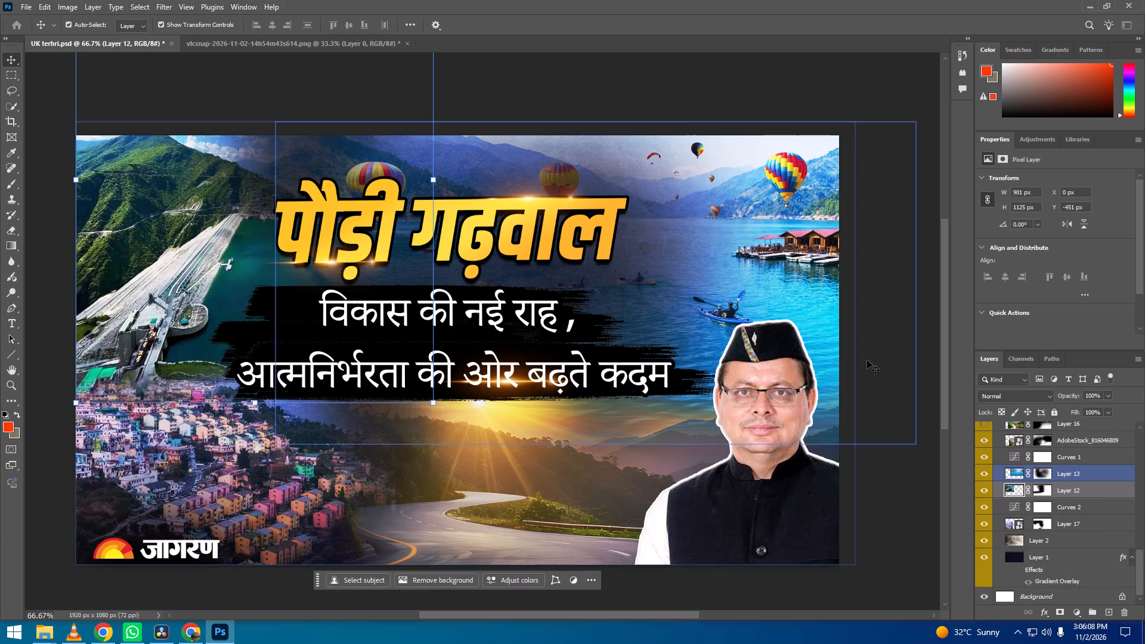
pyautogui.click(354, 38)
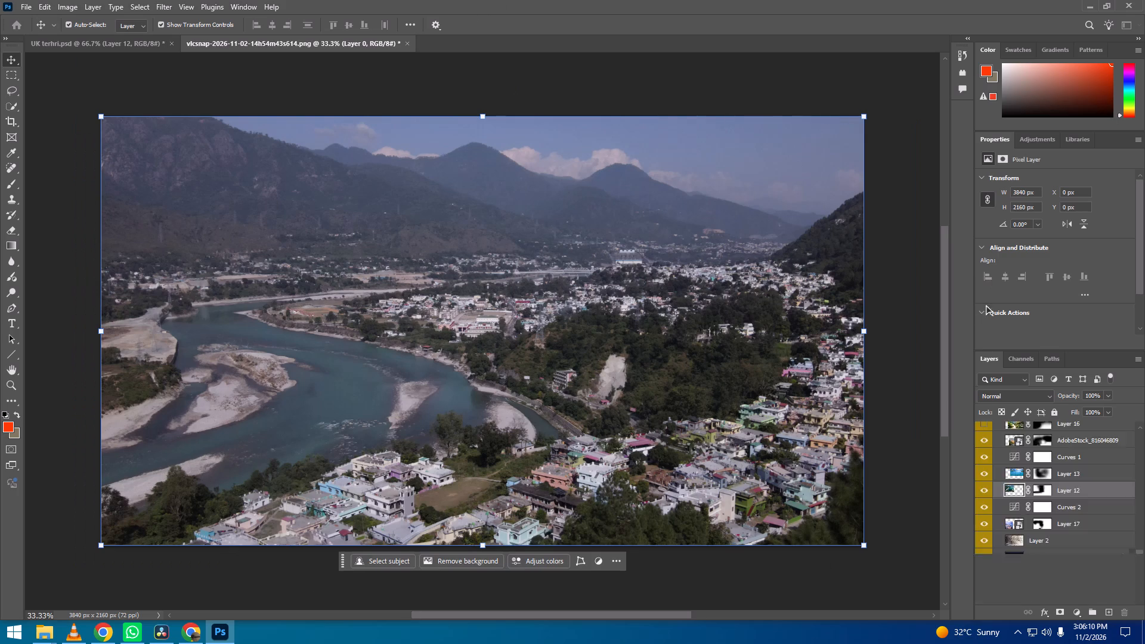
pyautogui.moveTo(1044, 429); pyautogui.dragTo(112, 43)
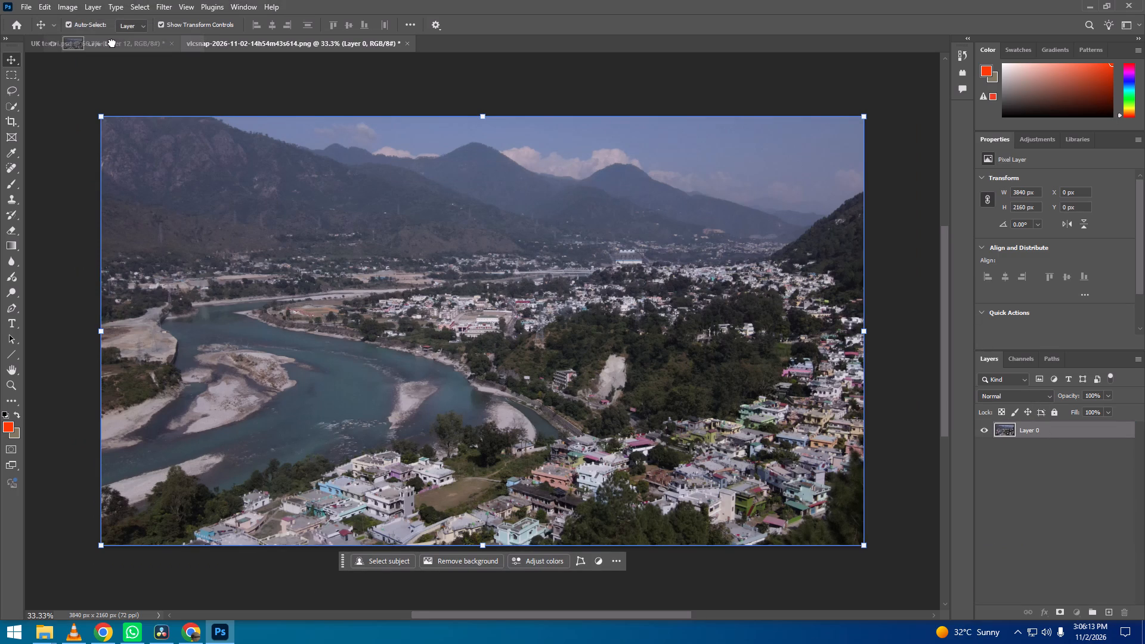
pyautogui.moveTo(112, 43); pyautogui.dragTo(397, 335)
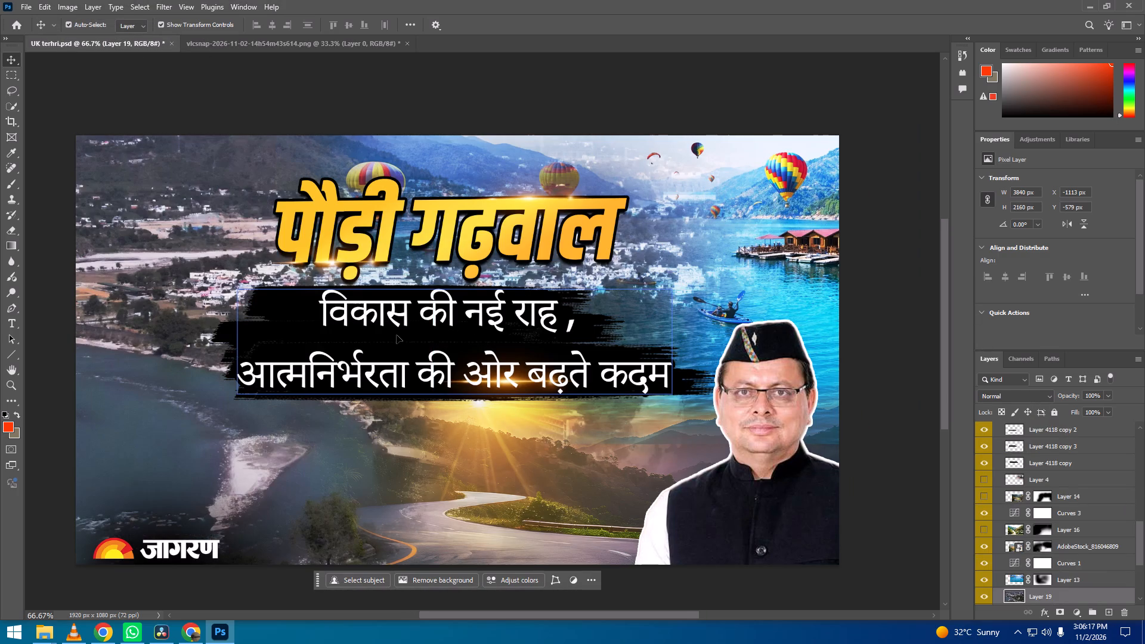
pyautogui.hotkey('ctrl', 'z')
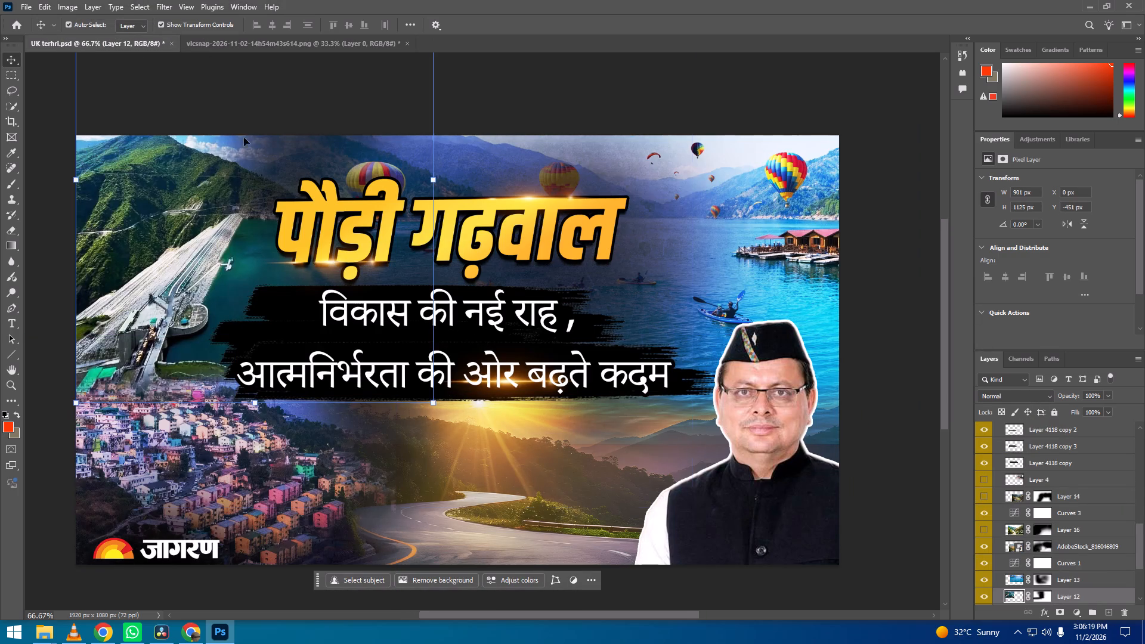
# Bring the river valley snapshot's layer into UK terhri.psd above Layer 12 and position it at about X -1298 px, Y -968 px.
pyautogui.click(225, 42)
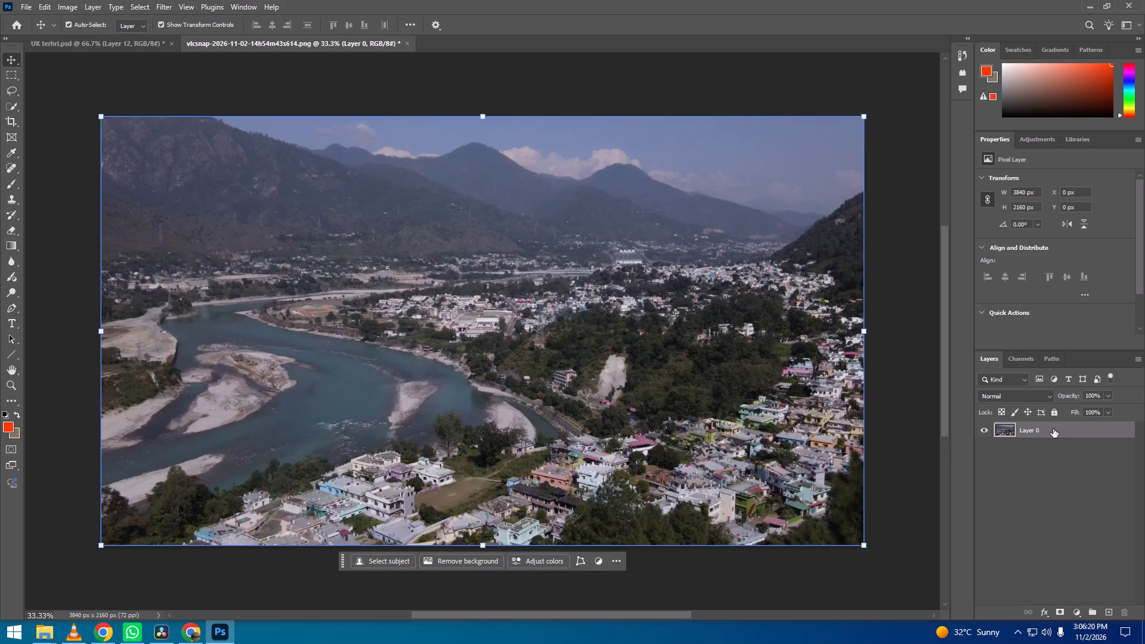
pyautogui.moveTo(1053, 429); pyautogui.dragTo(152, 197)
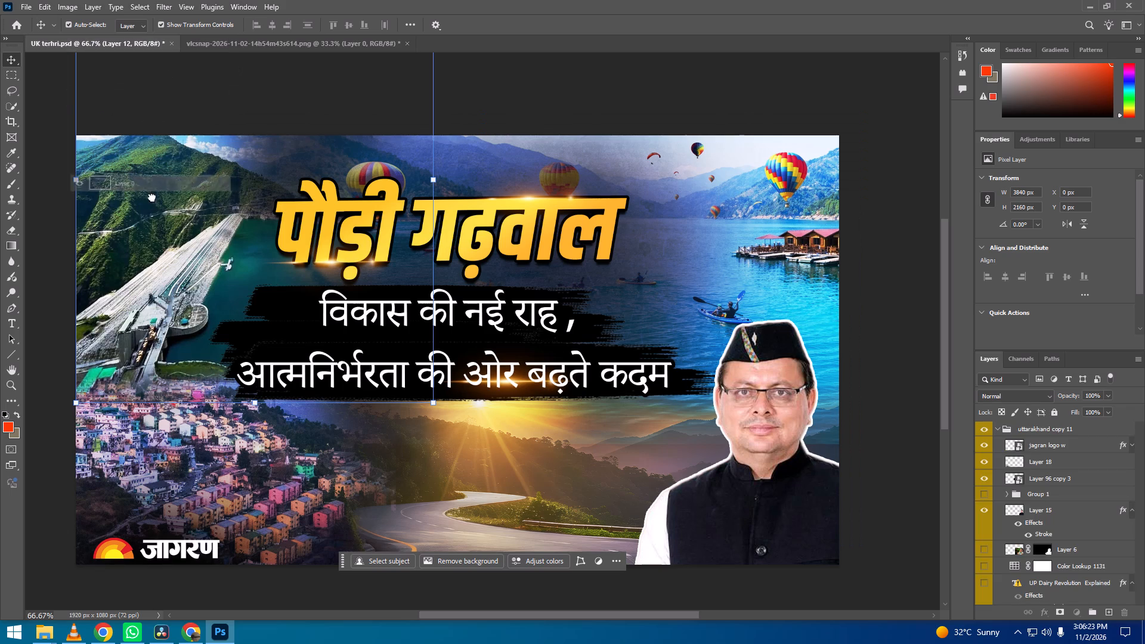
pyautogui.moveTo(152, 197); pyautogui.dragTo(157, 232)
pyautogui.moveTo(166, 265); pyautogui.dragTo(166, 264)
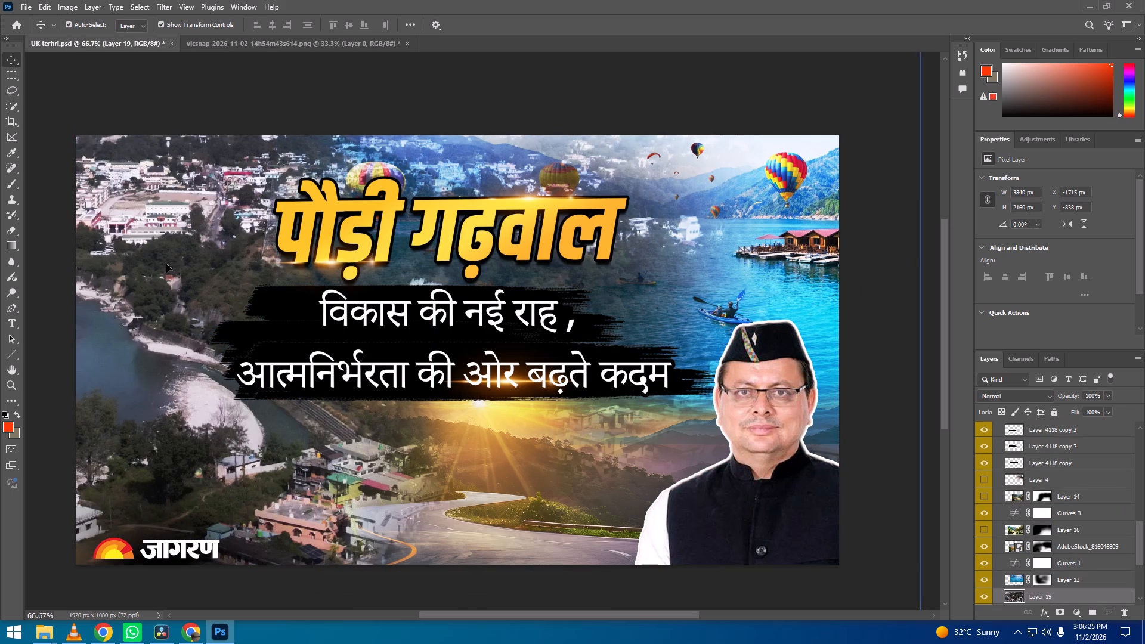
pyautogui.moveTo(166, 264); pyautogui.dragTo(166, 314)
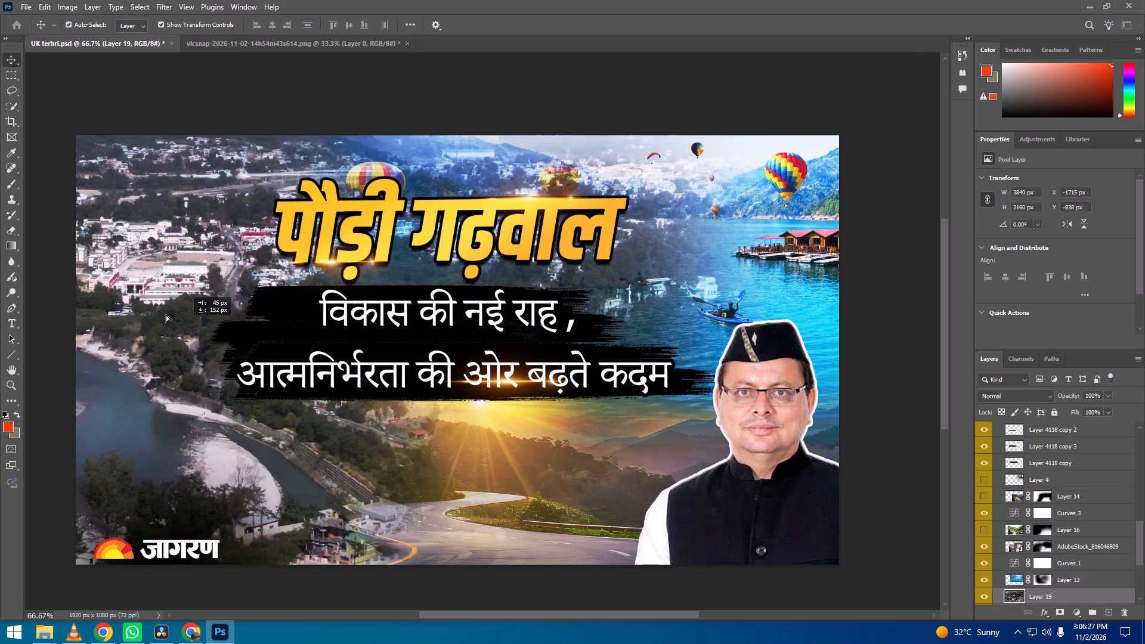
pyautogui.moveTo(166, 314); pyautogui.dragTo(331, 215)
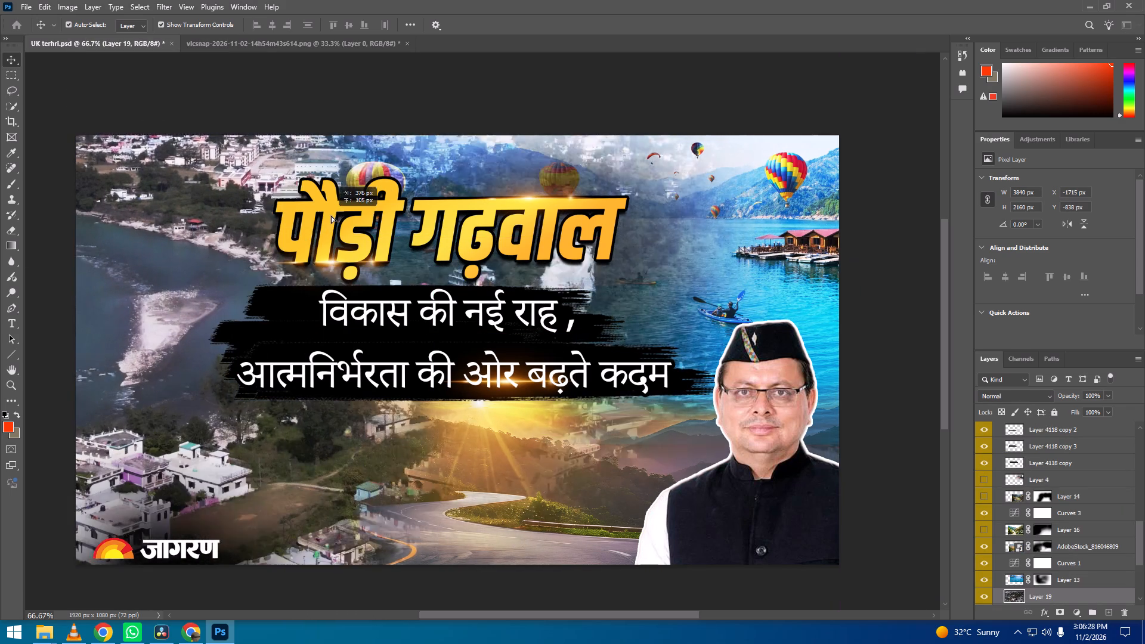
pyautogui.moveTo(331, 215); pyautogui.dragTo(332, 215)
# Compare the thumbnail with and without the newly placed snapshot layer, and leave that layer hidden.
pyautogui.click(986, 596)
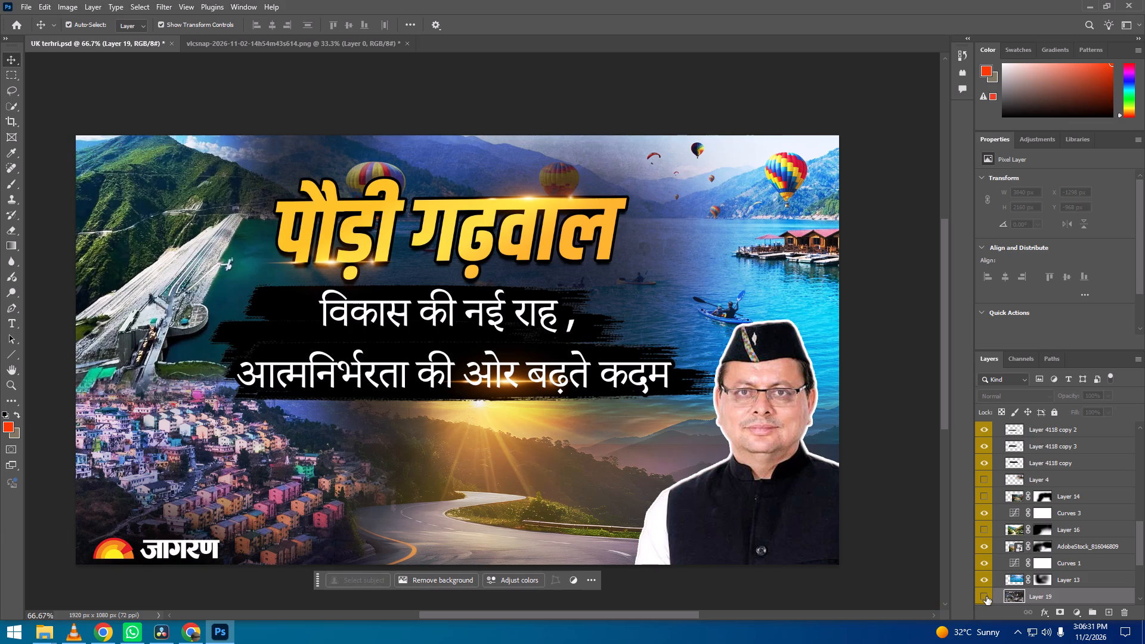
pyautogui.click(986, 596)
pyautogui.click(1039, 596)
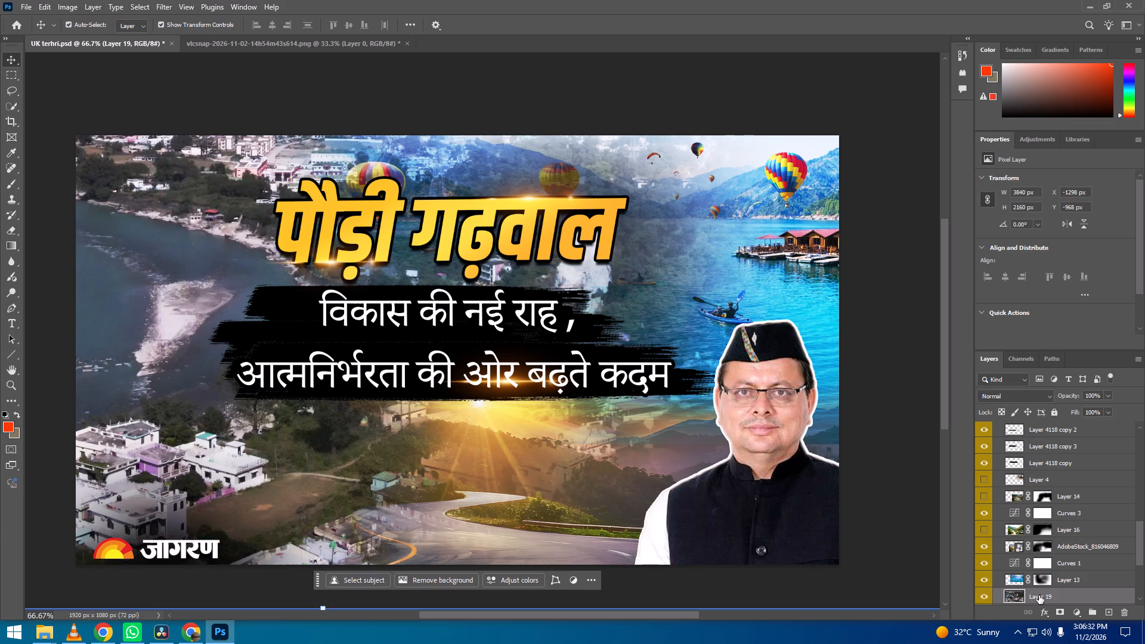
pyautogui.click(986, 600)
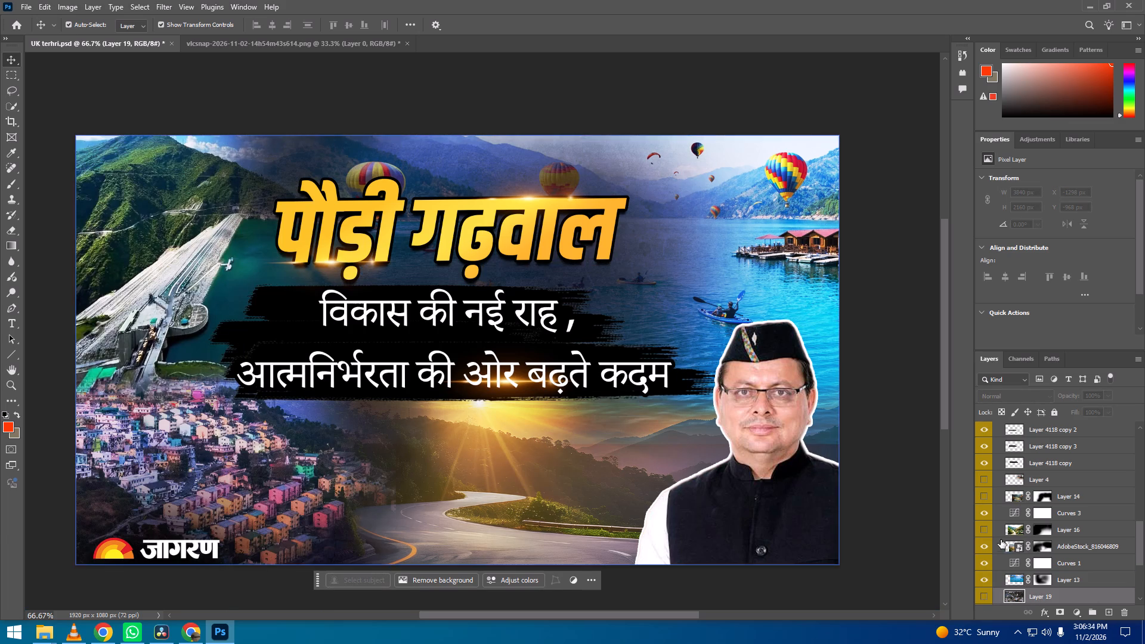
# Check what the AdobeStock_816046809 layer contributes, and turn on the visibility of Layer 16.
pyautogui.click(985, 549)
pyautogui.click(985, 549)
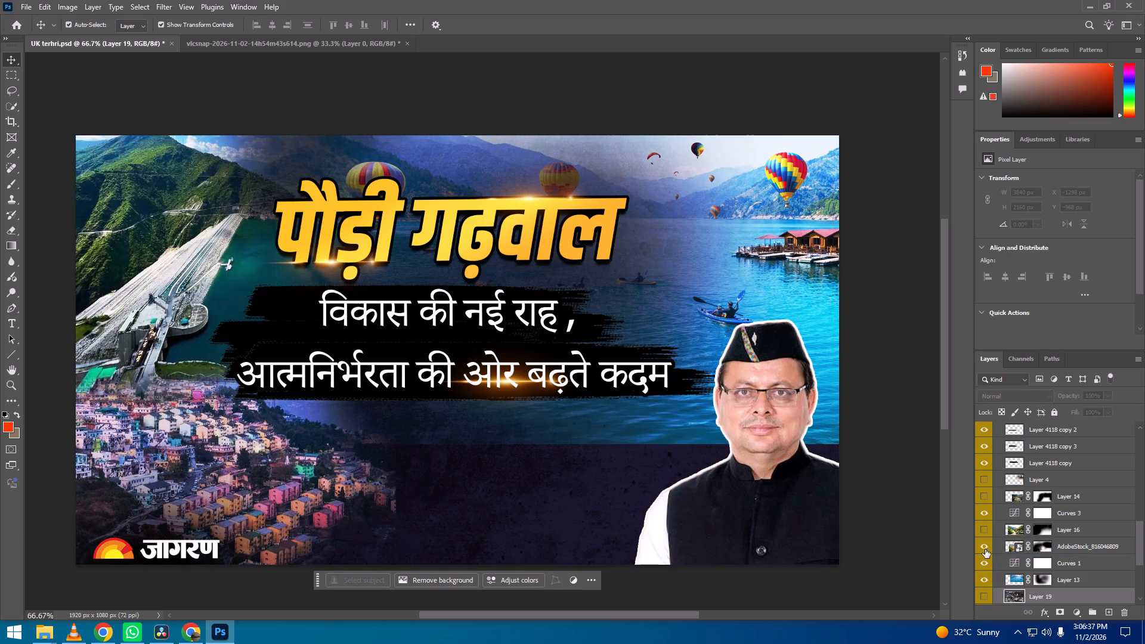
pyautogui.click(985, 530)
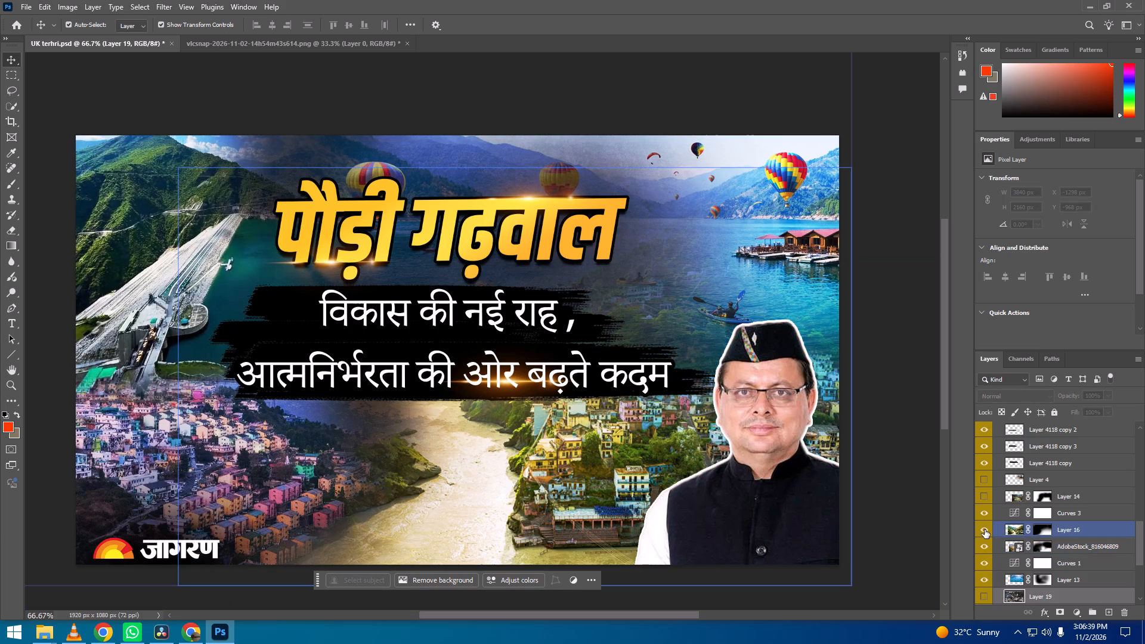
pyautogui.click(985, 530)
pyautogui.click(985, 530)
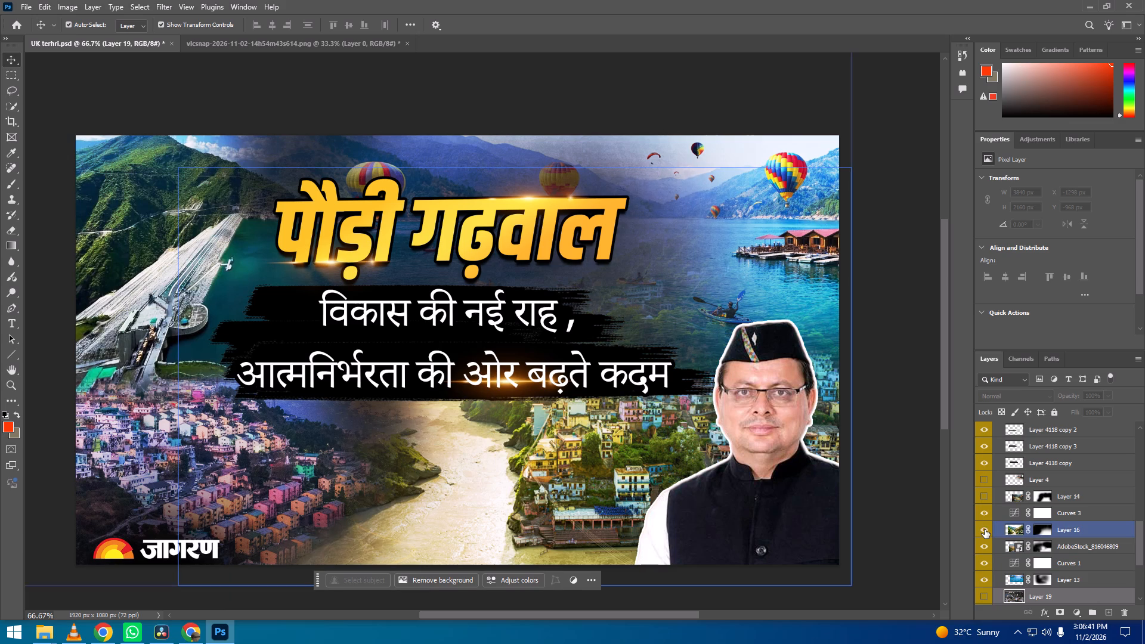
# Examine what Curves 3, Layer 14, Layer 13 and Layer 12 each contribute to the background by toggling their visibility.
pyautogui.click(986, 516)
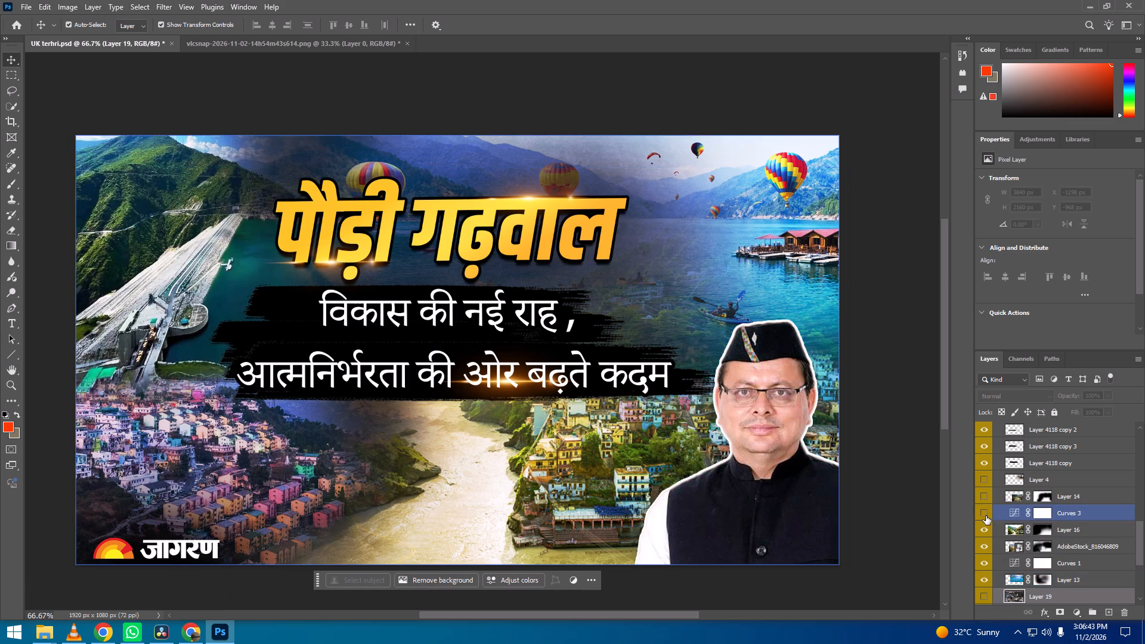
pyautogui.click(986, 516)
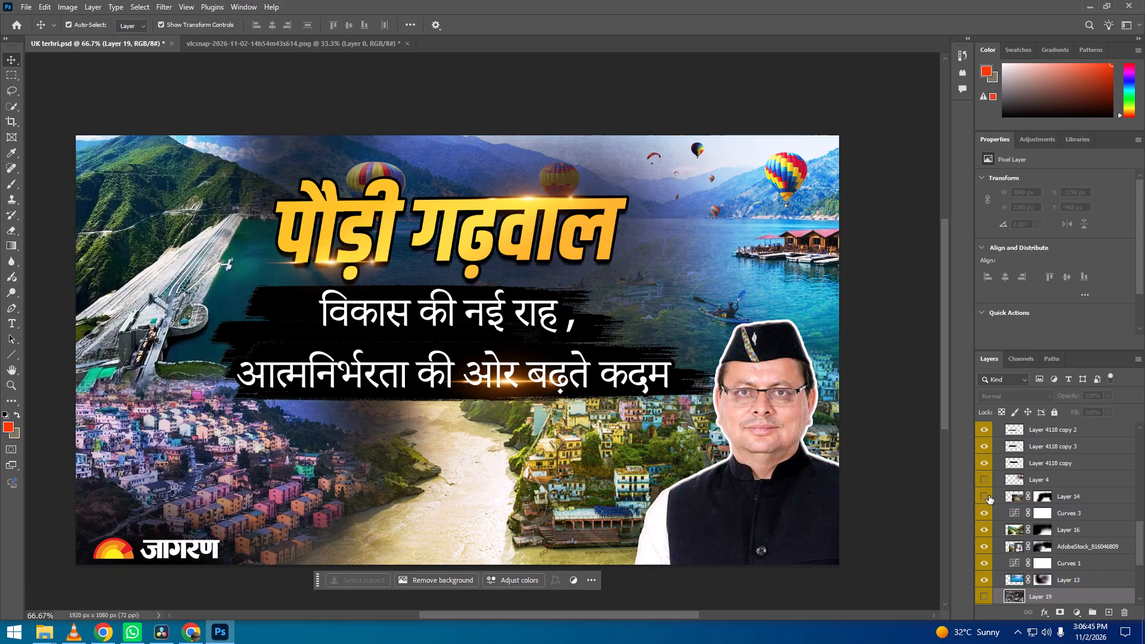
pyautogui.click(989, 496)
pyautogui.click(989, 496)
pyautogui.scroll(1, 989, 539)
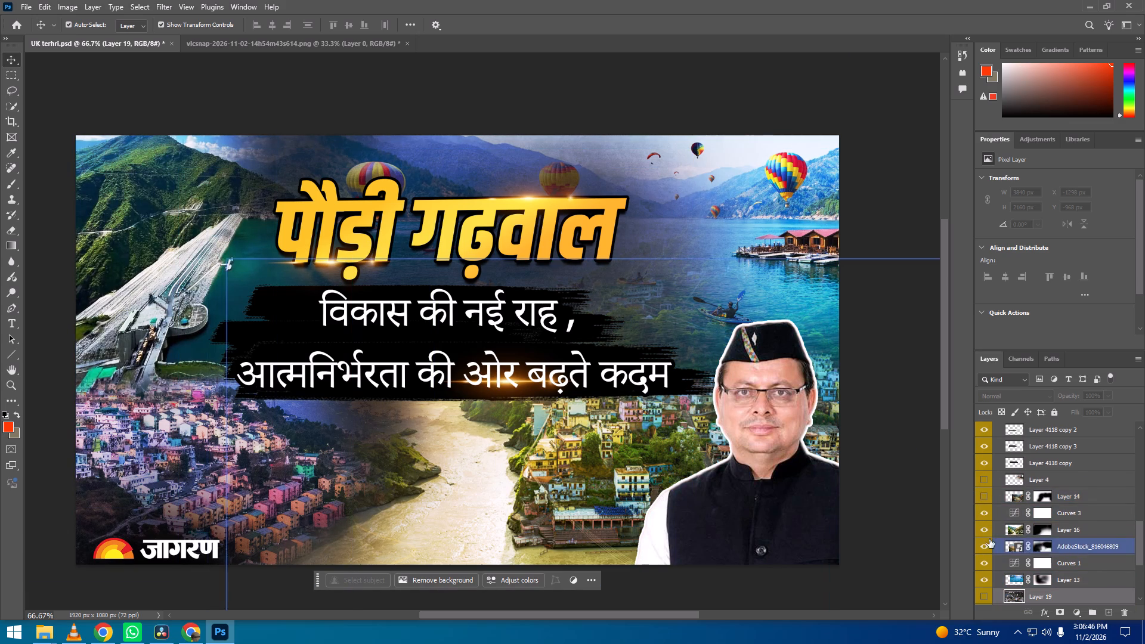
pyautogui.scroll(1, 989, 539)
pyautogui.scroll(-6, 989, 539)
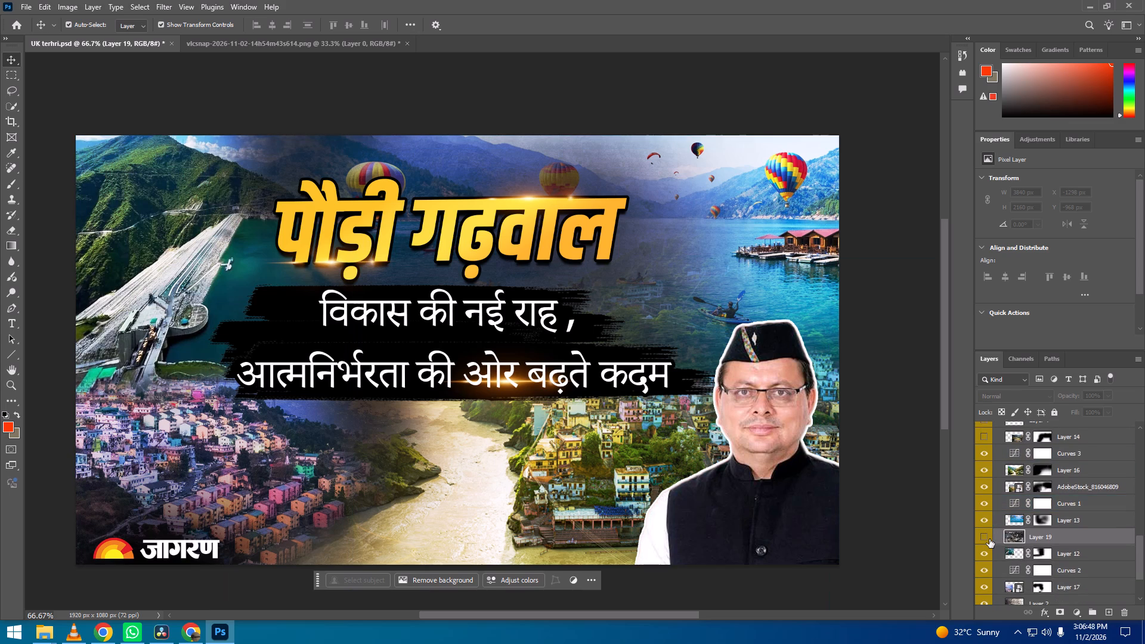
pyautogui.click(986, 522)
pyautogui.click(986, 522)
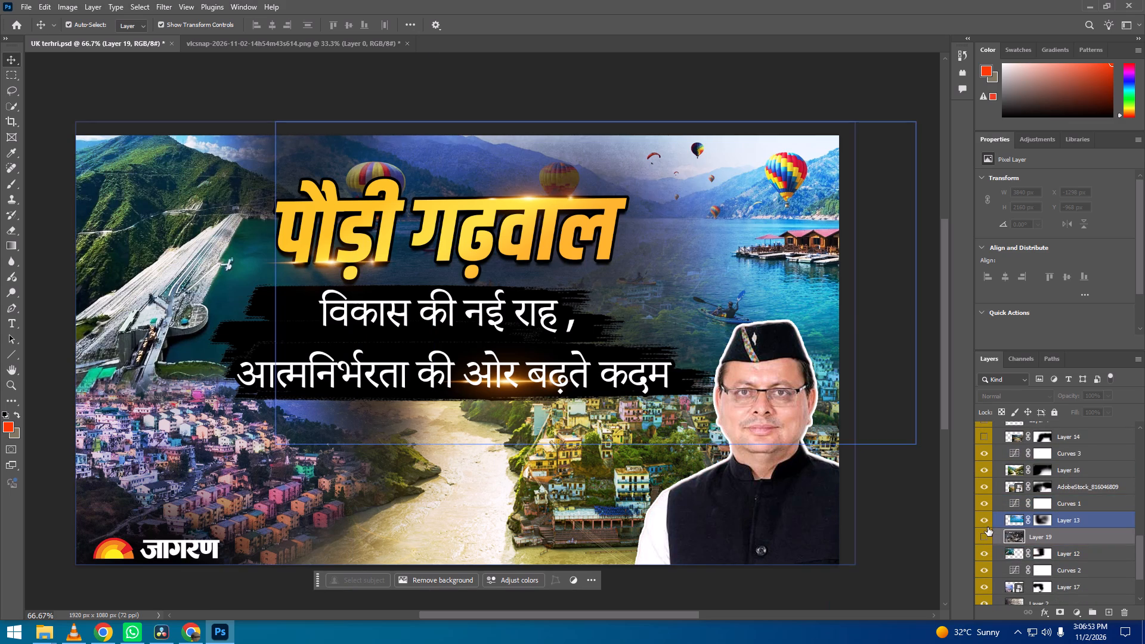
pyautogui.scroll(-2, 988, 527)
pyautogui.click(988, 523)
pyautogui.click(988, 523)
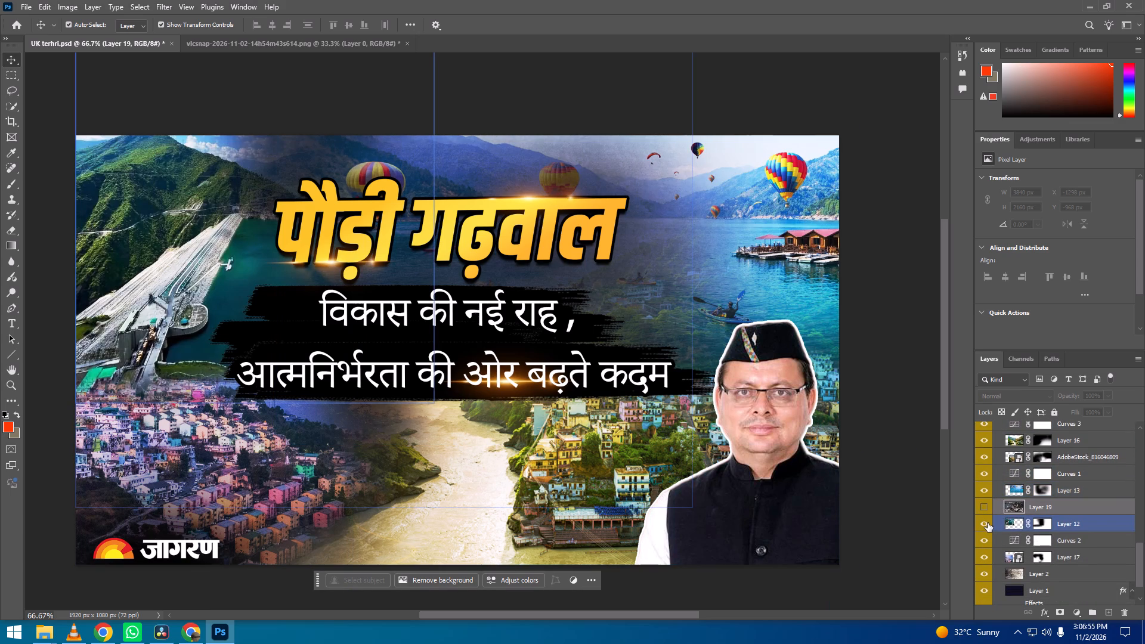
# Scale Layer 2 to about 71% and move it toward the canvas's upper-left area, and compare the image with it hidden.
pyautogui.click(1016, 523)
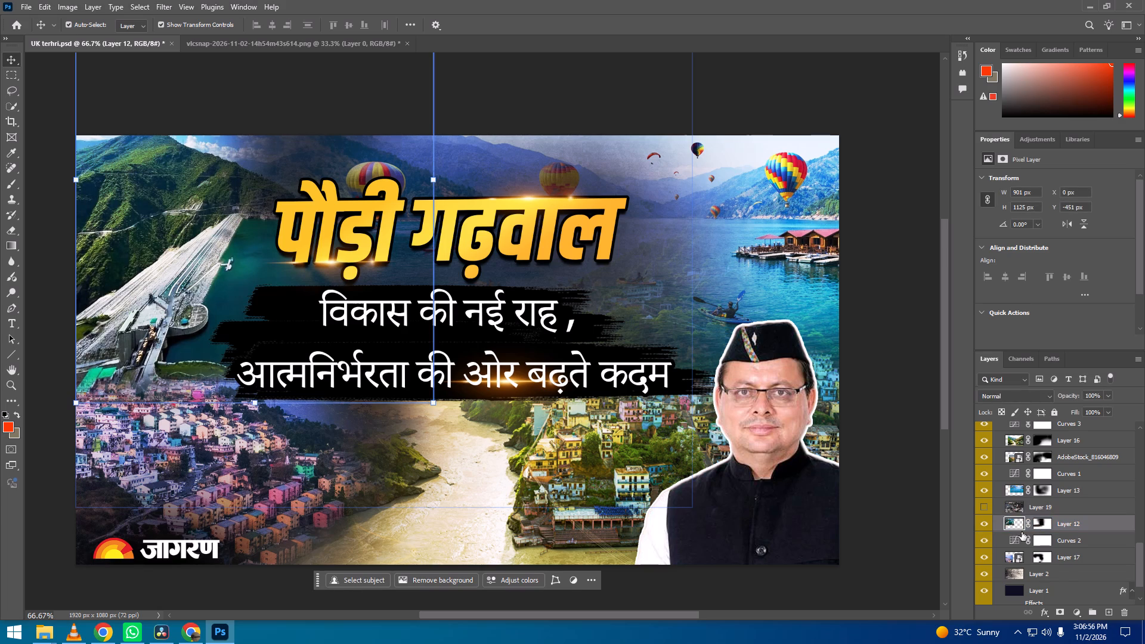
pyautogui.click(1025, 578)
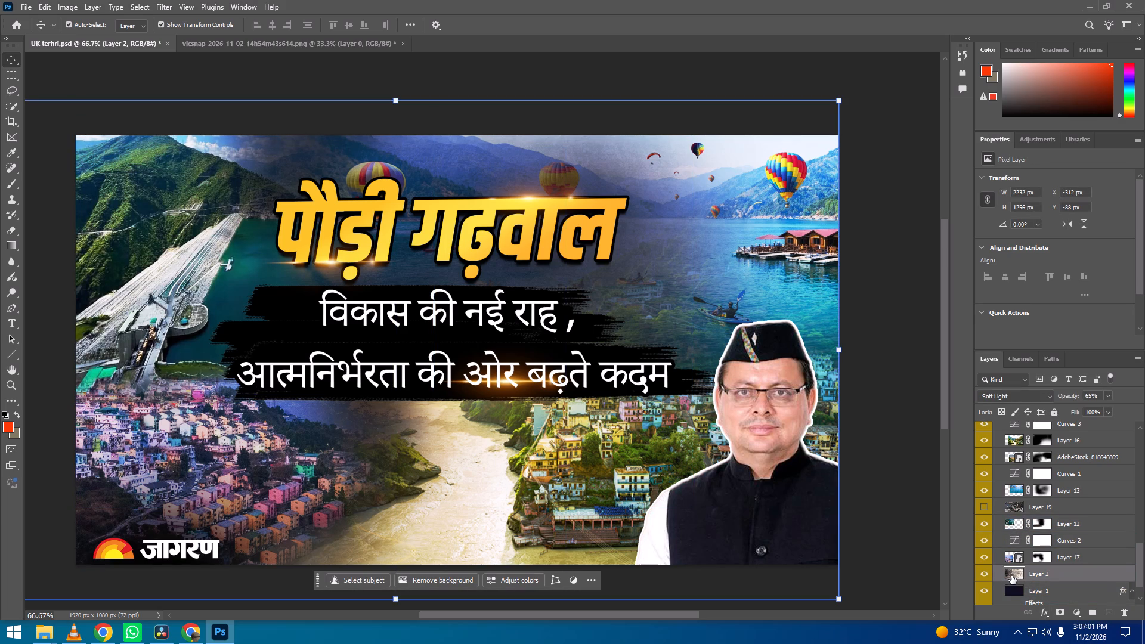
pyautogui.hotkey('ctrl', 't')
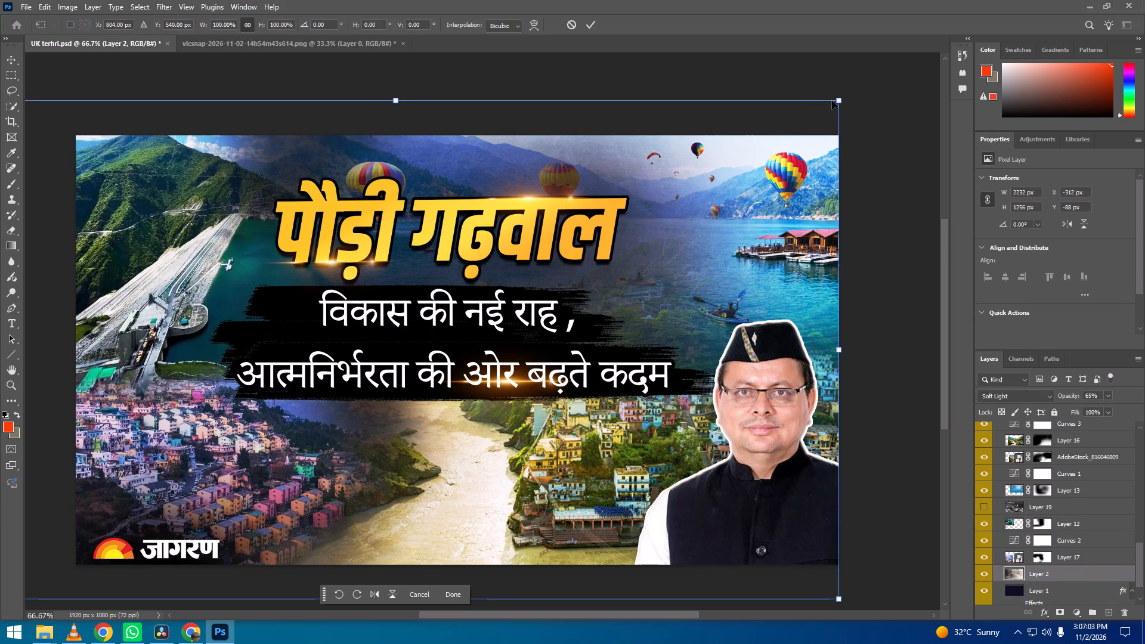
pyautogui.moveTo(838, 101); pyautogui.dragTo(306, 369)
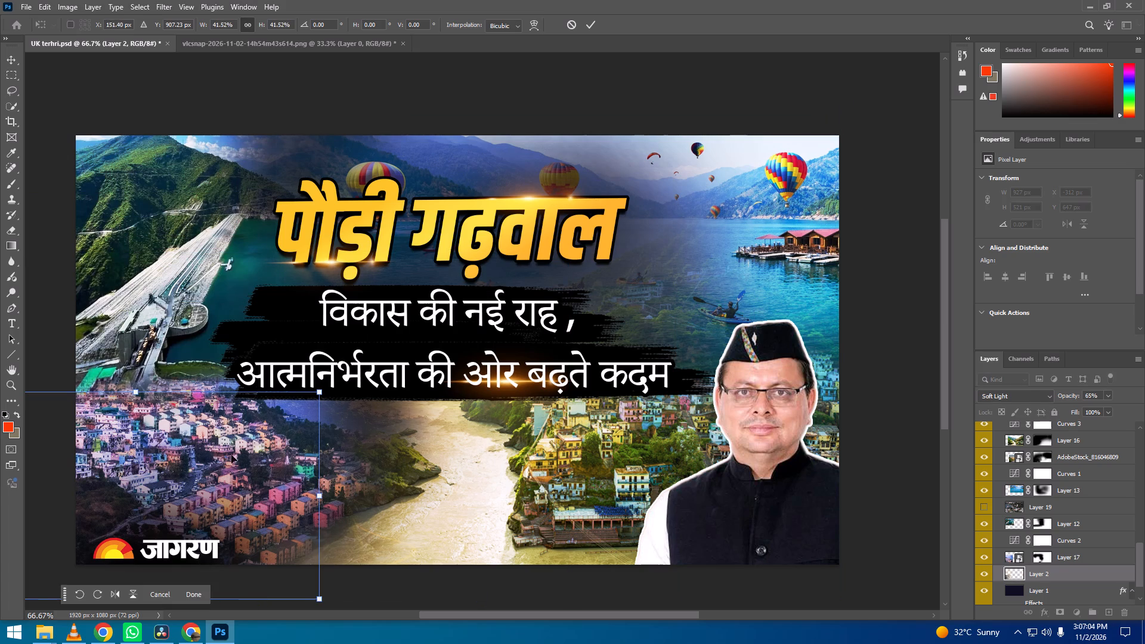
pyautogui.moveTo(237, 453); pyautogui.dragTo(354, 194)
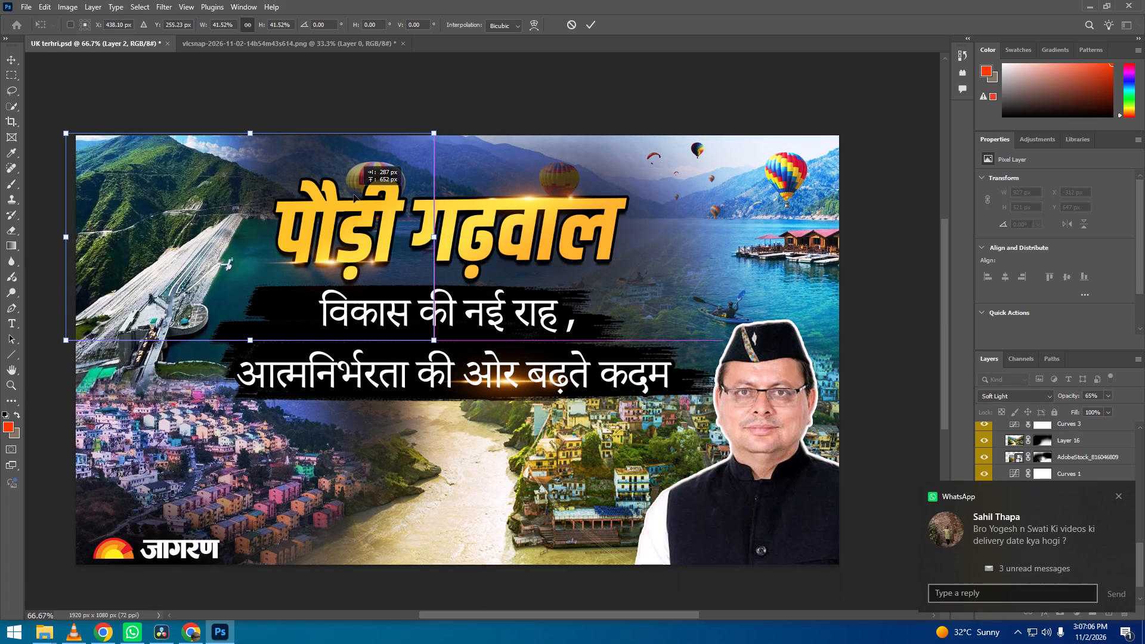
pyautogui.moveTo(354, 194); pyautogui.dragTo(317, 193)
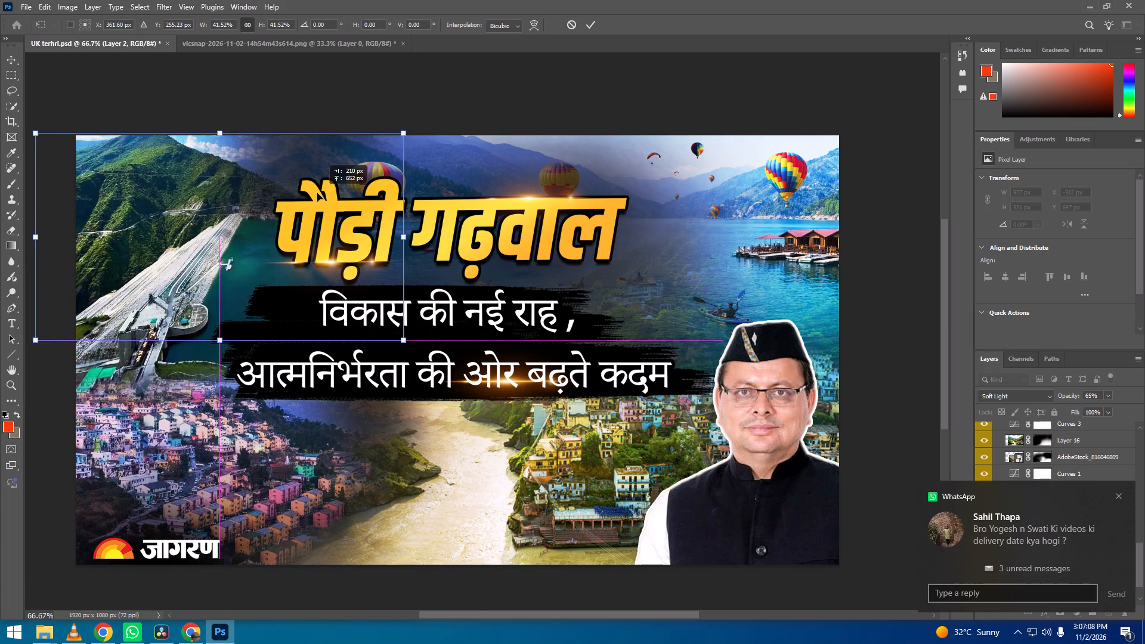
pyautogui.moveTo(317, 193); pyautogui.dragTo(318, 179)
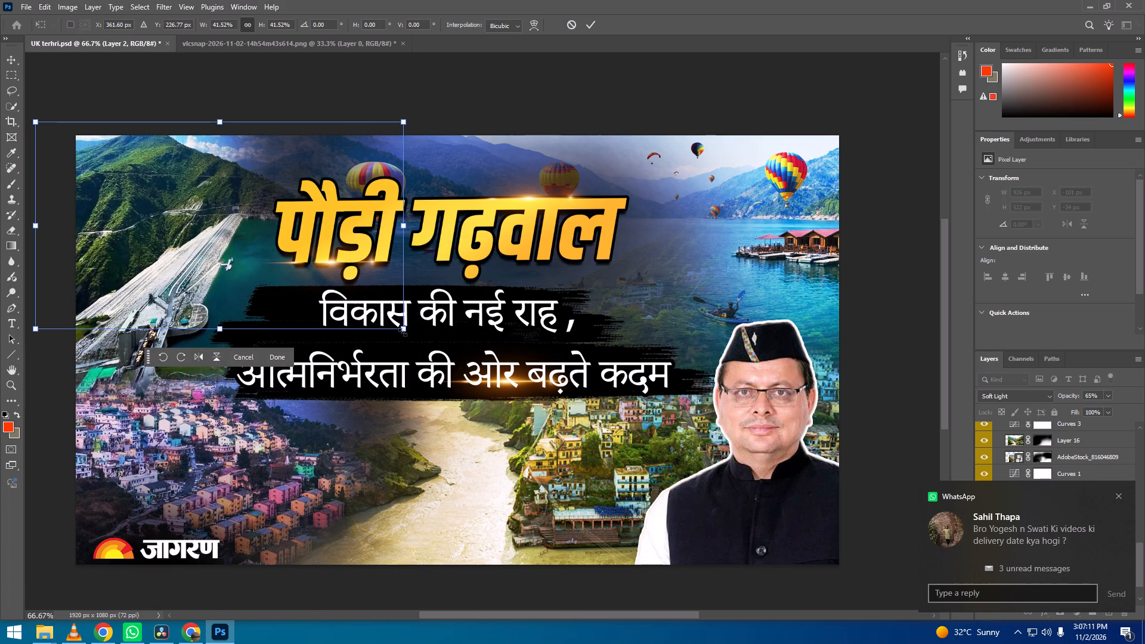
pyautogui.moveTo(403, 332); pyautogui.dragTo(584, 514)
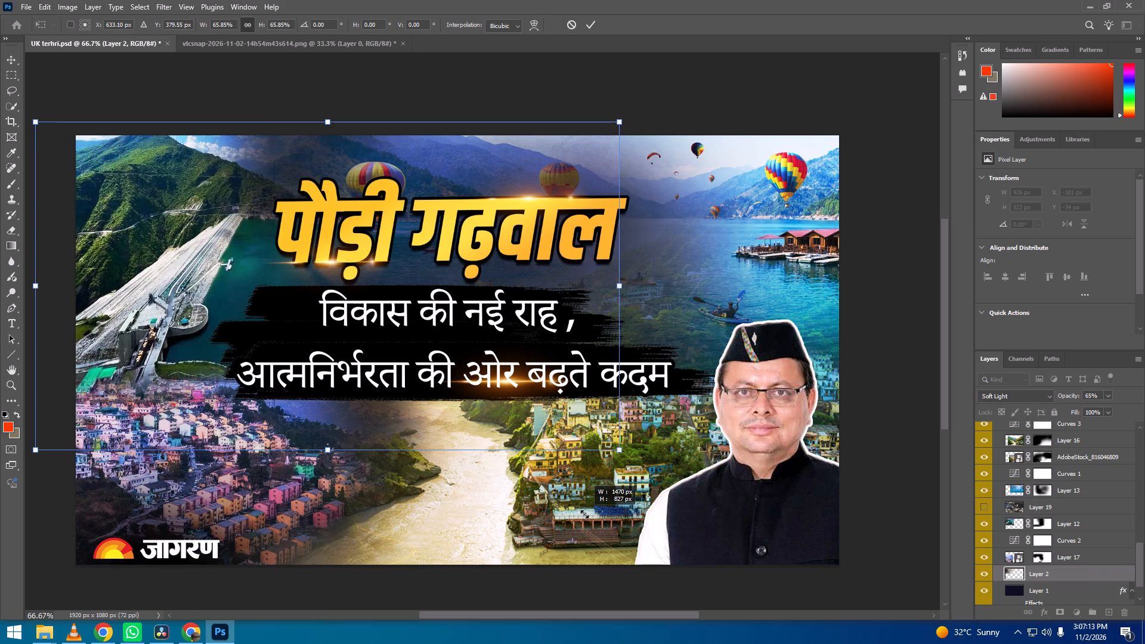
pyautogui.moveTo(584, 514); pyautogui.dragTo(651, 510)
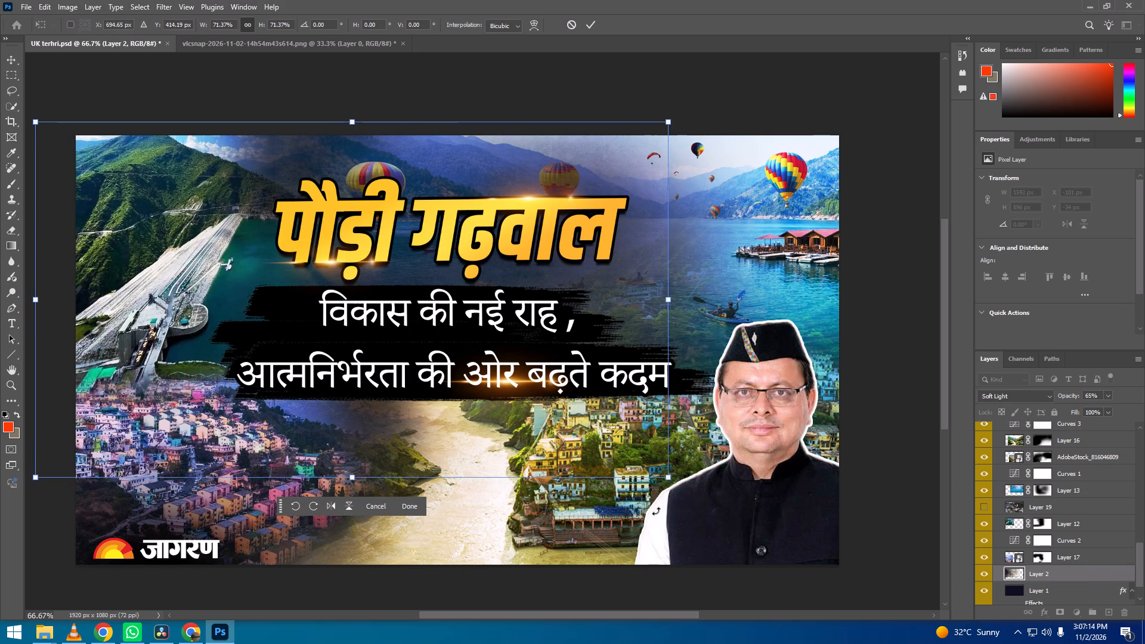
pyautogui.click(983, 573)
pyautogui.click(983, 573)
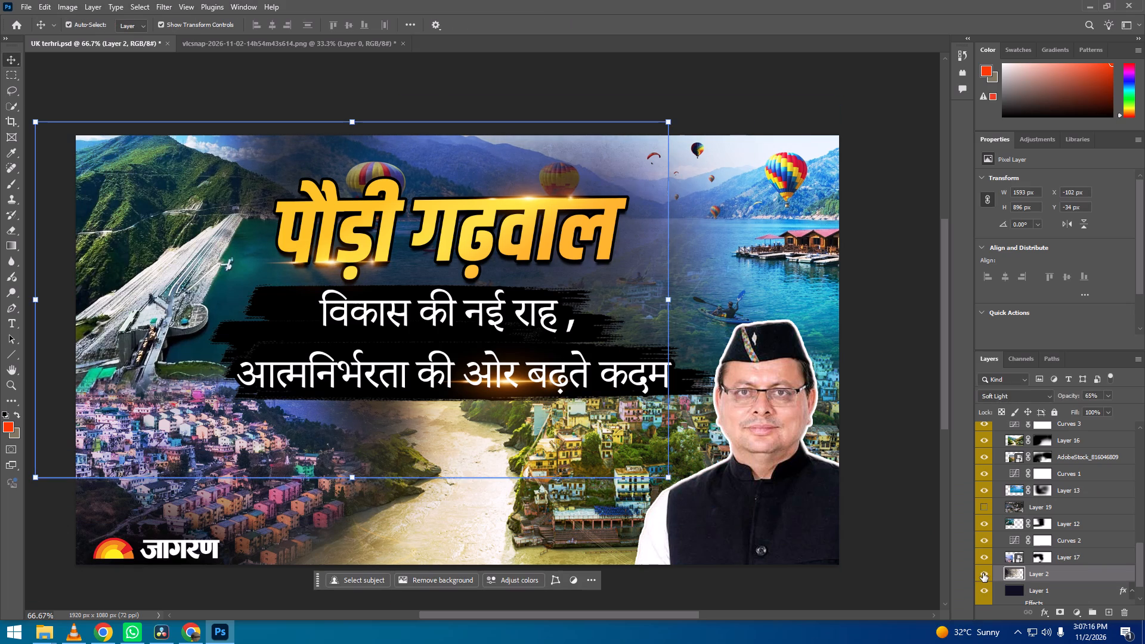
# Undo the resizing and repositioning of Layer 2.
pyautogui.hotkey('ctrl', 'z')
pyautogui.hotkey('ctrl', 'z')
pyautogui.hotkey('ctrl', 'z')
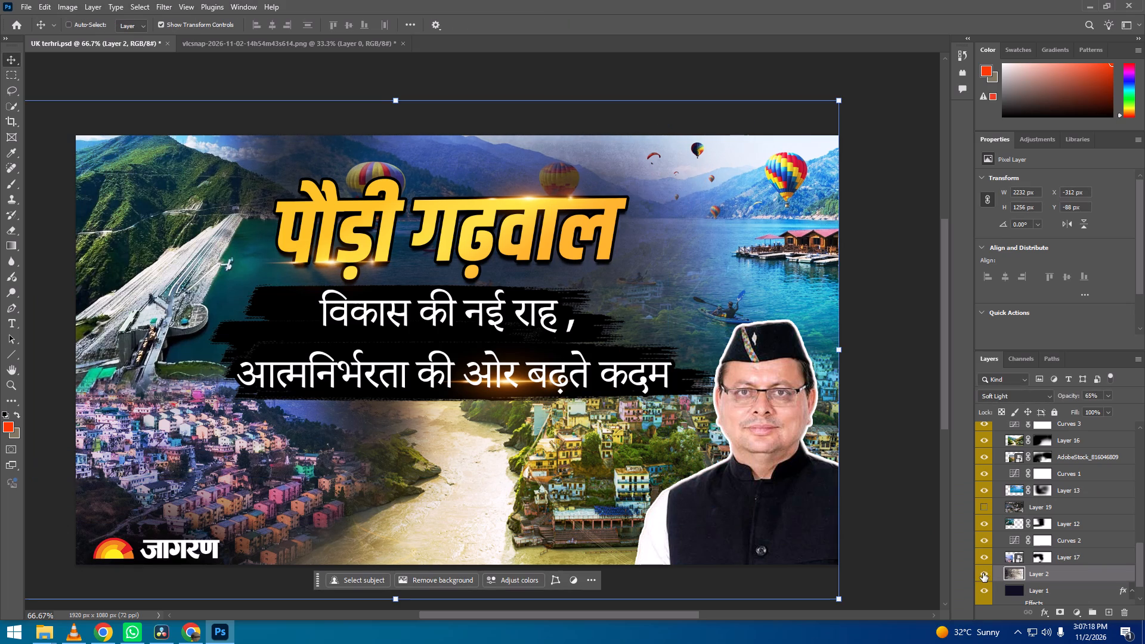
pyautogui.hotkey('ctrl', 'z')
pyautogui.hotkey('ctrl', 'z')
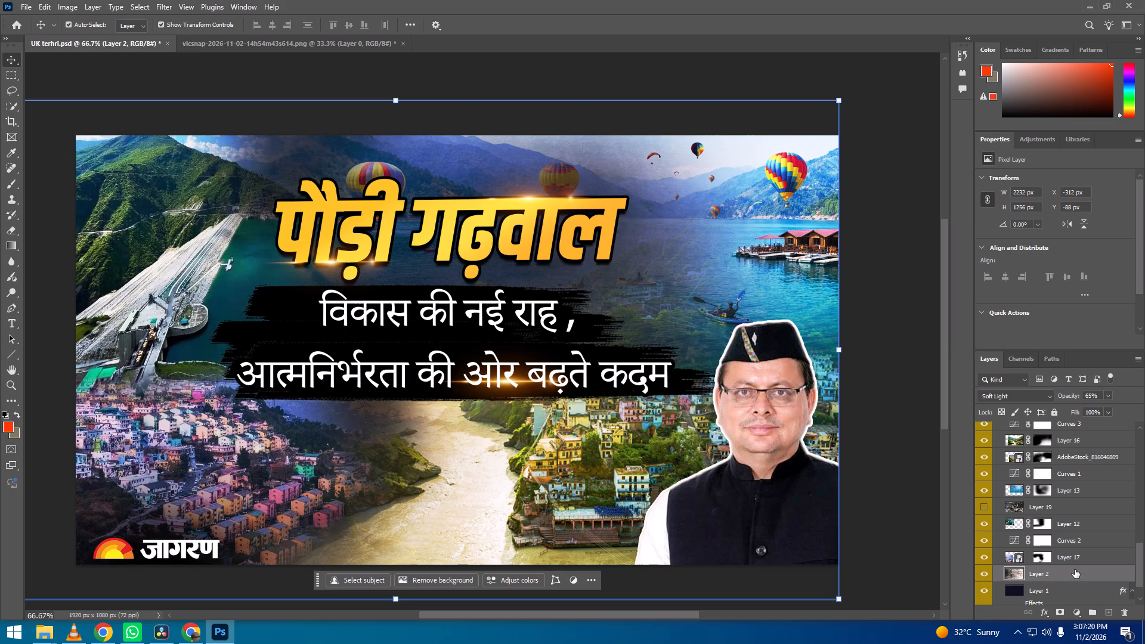
# Check what Layer 19 contributes to the background by toggling its visibility.
pyautogui.scroll(-8, 1075, 568)
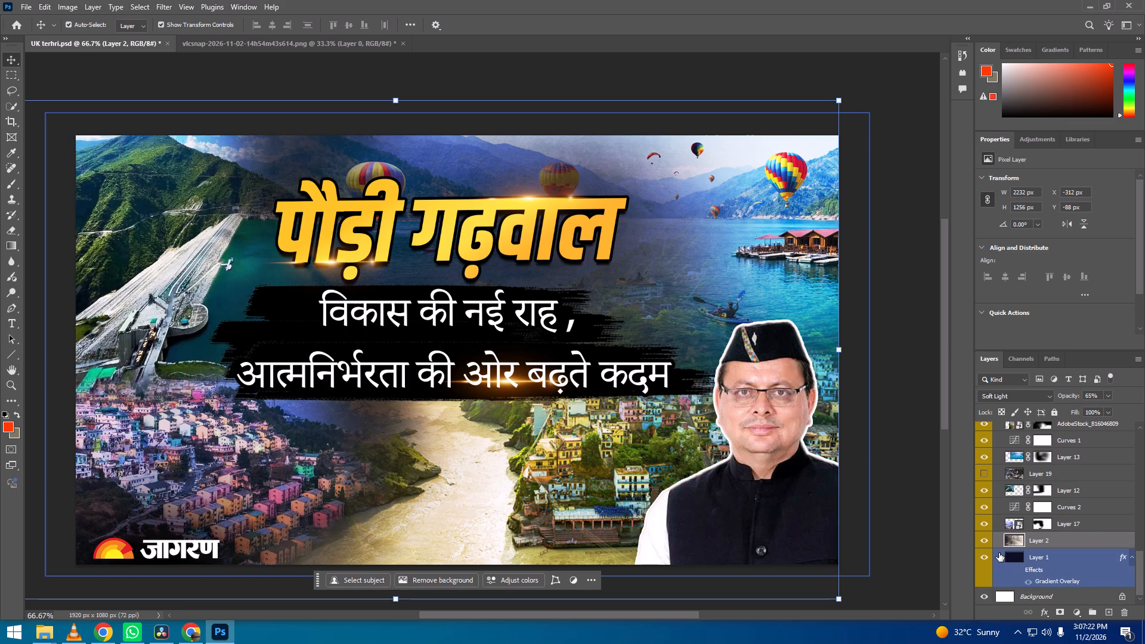
pyautogui.scroll(2, 999, 553)
pyautogui.click(983, 502)
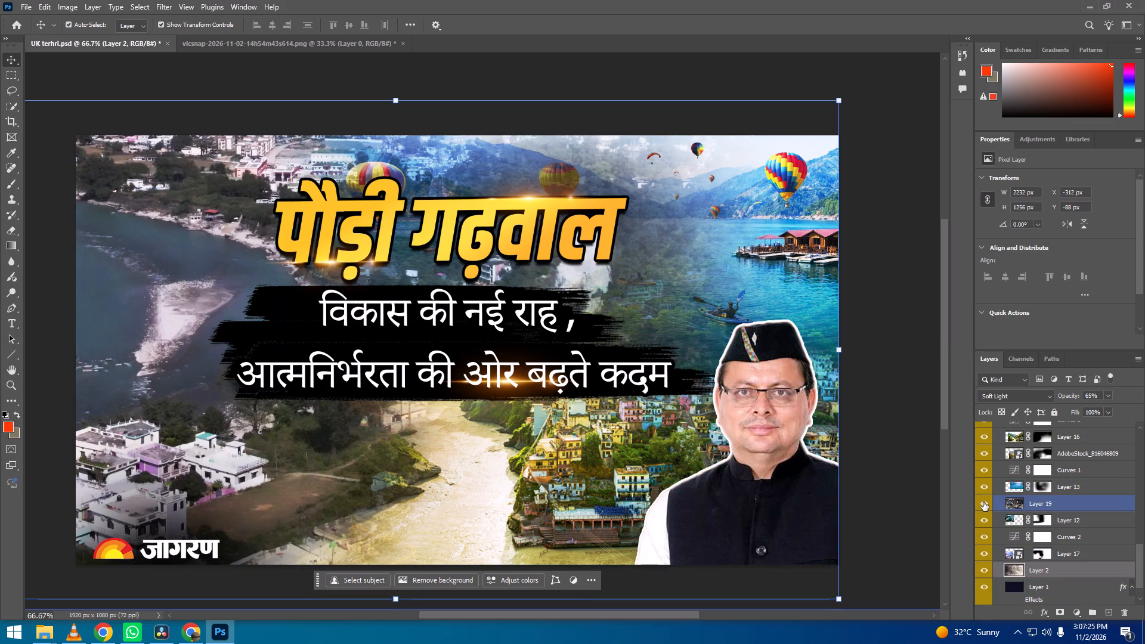
pyautogui.click(983, 502)
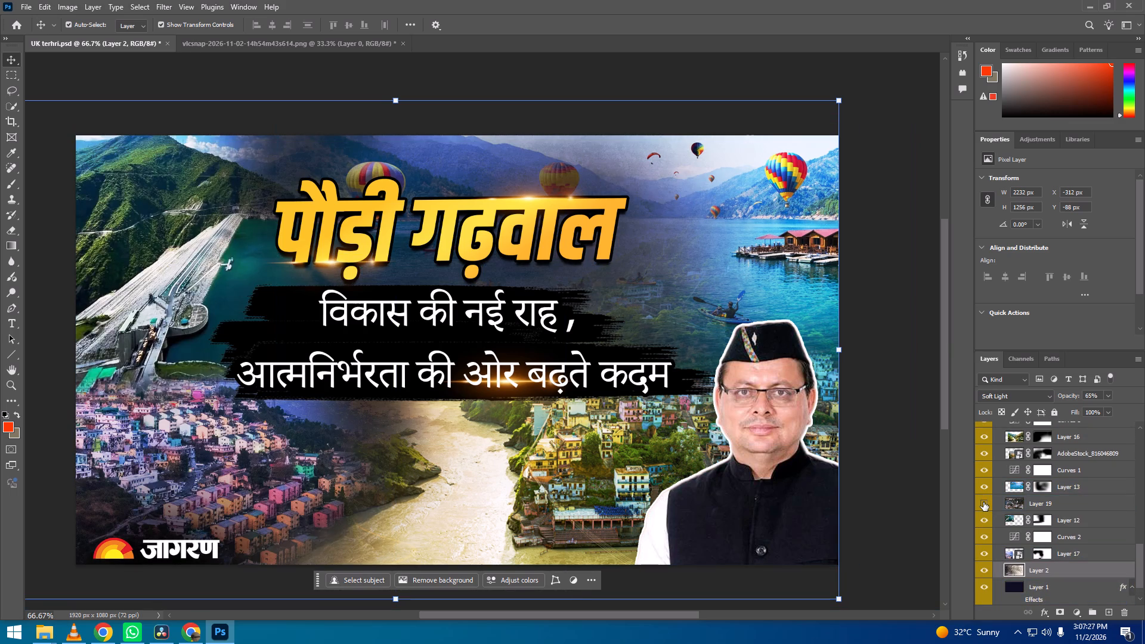
# Make Layer 19 visible, scale it to about 33.7%, and position it over the canvas's upper-left area.
pyautogui.click(1062, 503)
pyautogui.hotkey('ctrl', 't')
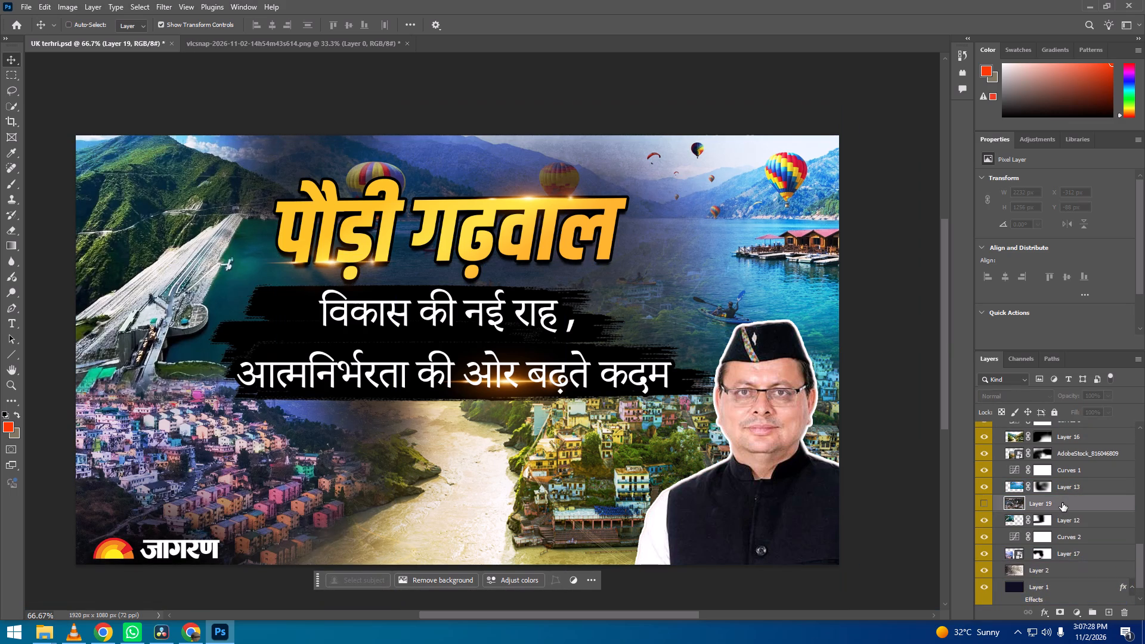
pyautogui.click(982, 505)
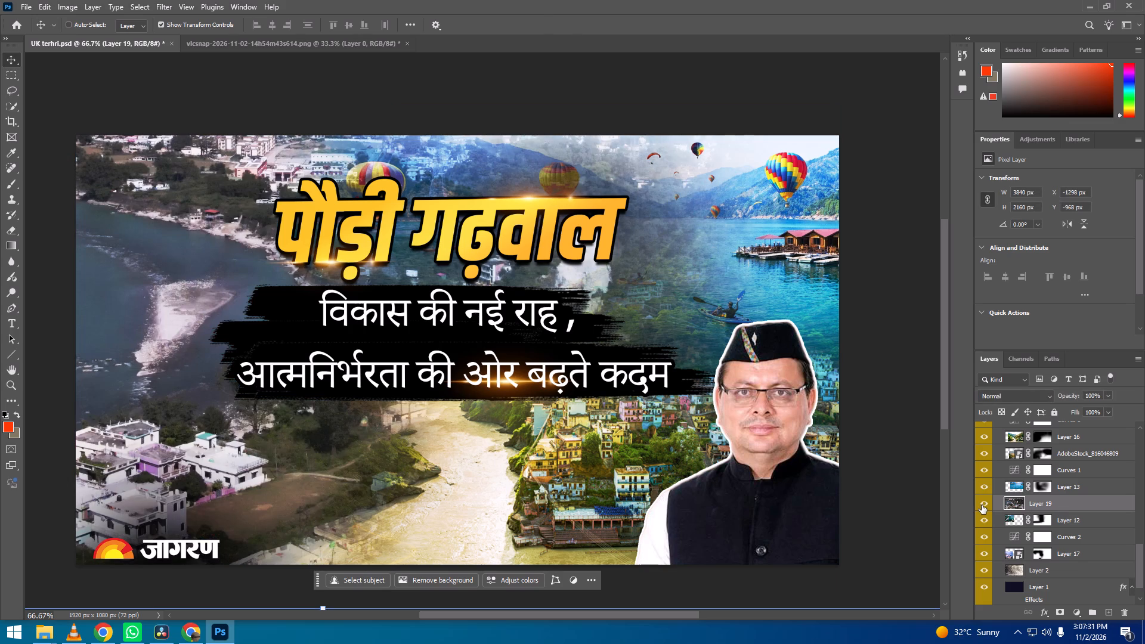
pyautogui.hotkey('ctrl', 't')
pyautogui.keyDown('alt'); pyautogui.scroll(-11, 617, 441); pyautogui.keyUp('alt')
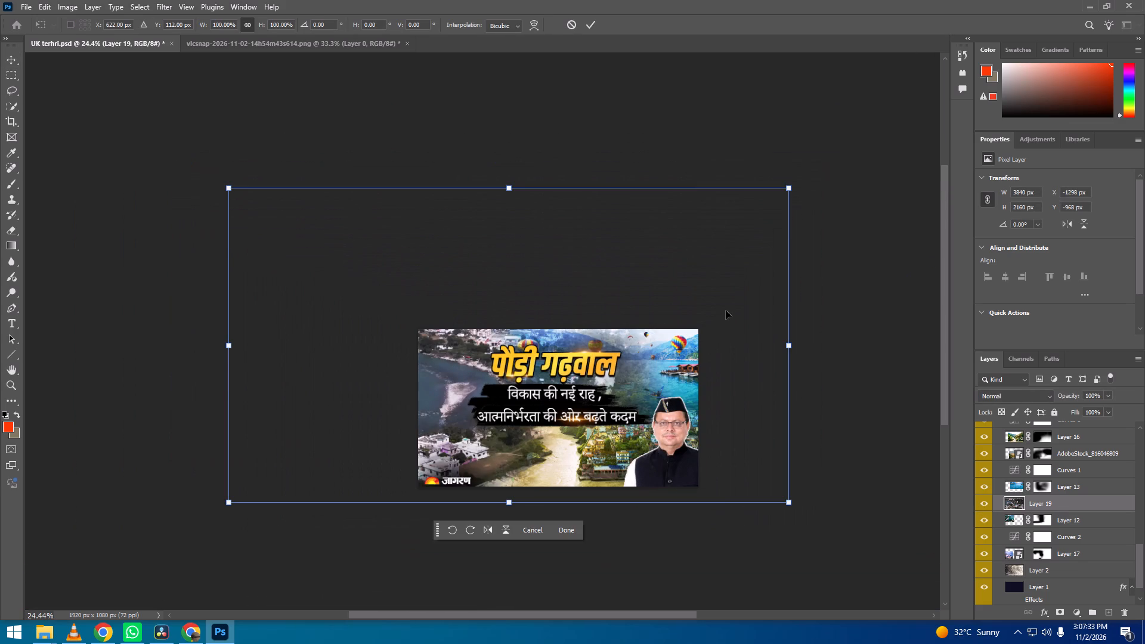
pyautogui.moveTo(788, 185); pyautogui.dragTo(382, 406)
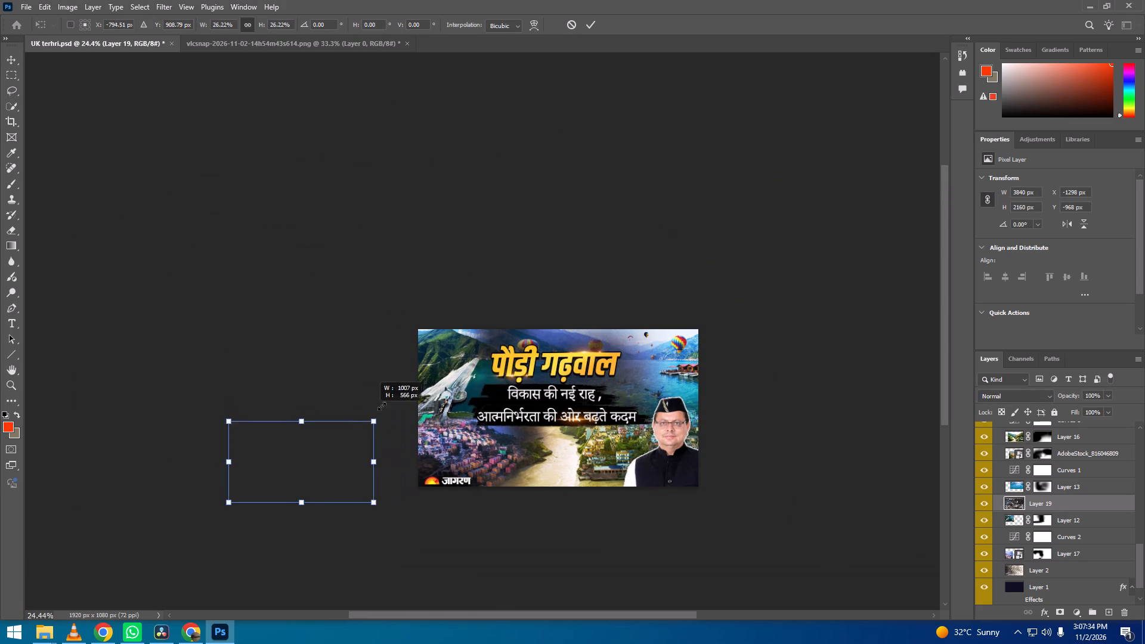
pyautogui.moveTo(382, 406); pyautogui.dragTo(417, 396)
pyautogui.moveTo(340, 437); pyautogui.dragTo(522, 363)
pyautogui.keyDown('ctrl'); pyautogui.scroll(5, 467, 403); pyautogui.keyUp('ctrl')
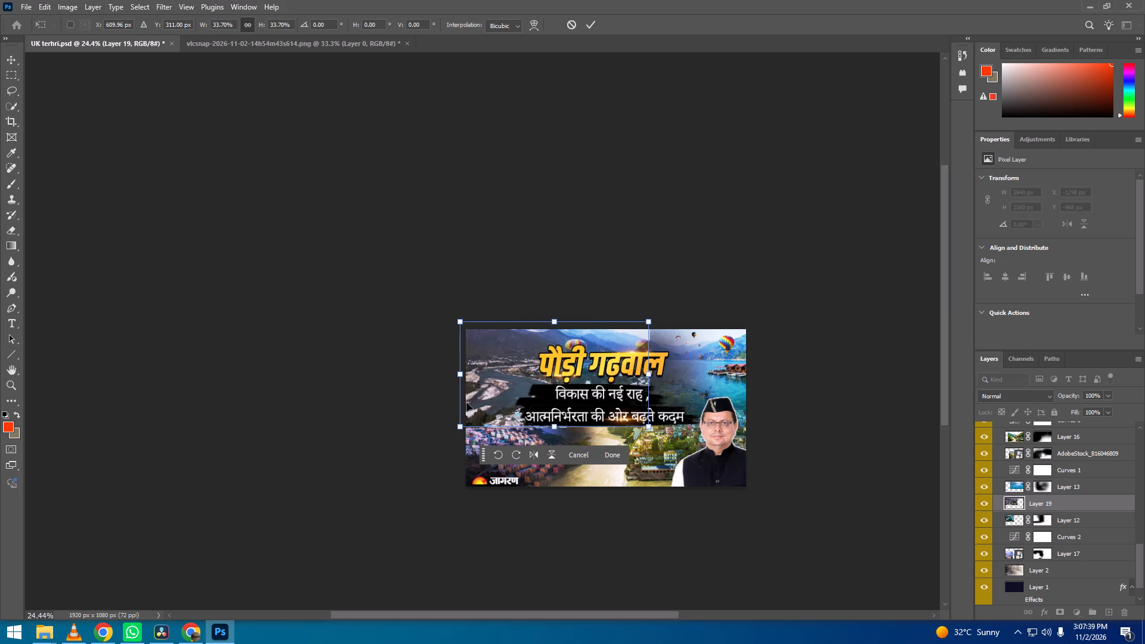
pyautogui.scroll(10, 493, 398)
pyautogui.moveTo(509, 389); pyautogui.dragTo(420, 381)
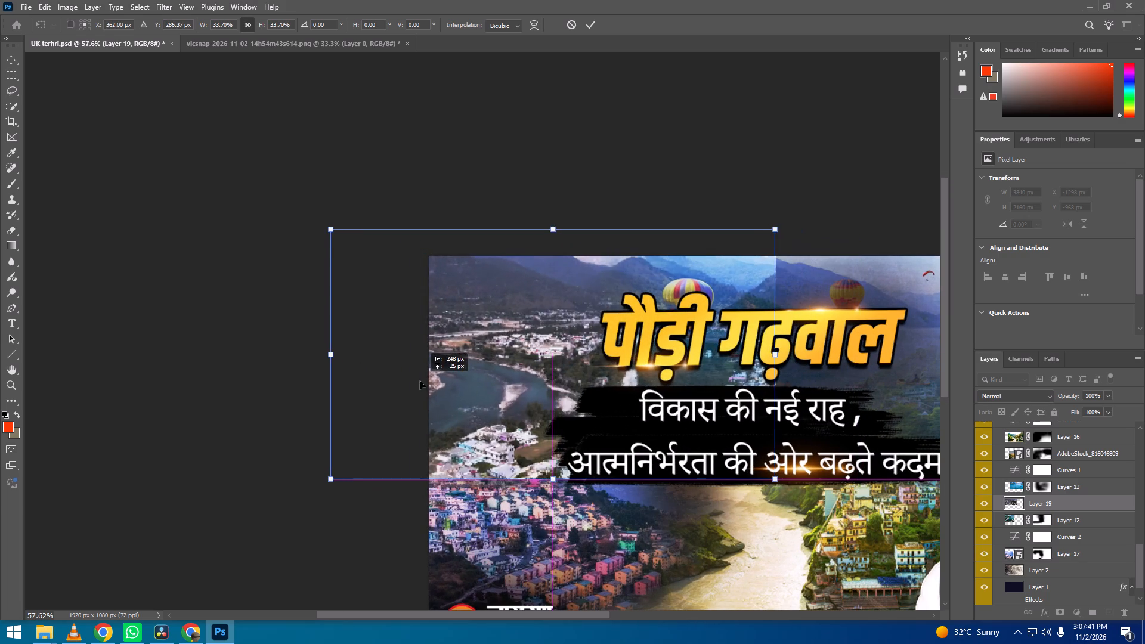
pyautogui.moveTo(420, 381); pyautogui.dragTo(400, 375)
pyautogui.click(430, 213)
pyautogui.click(462, 151)
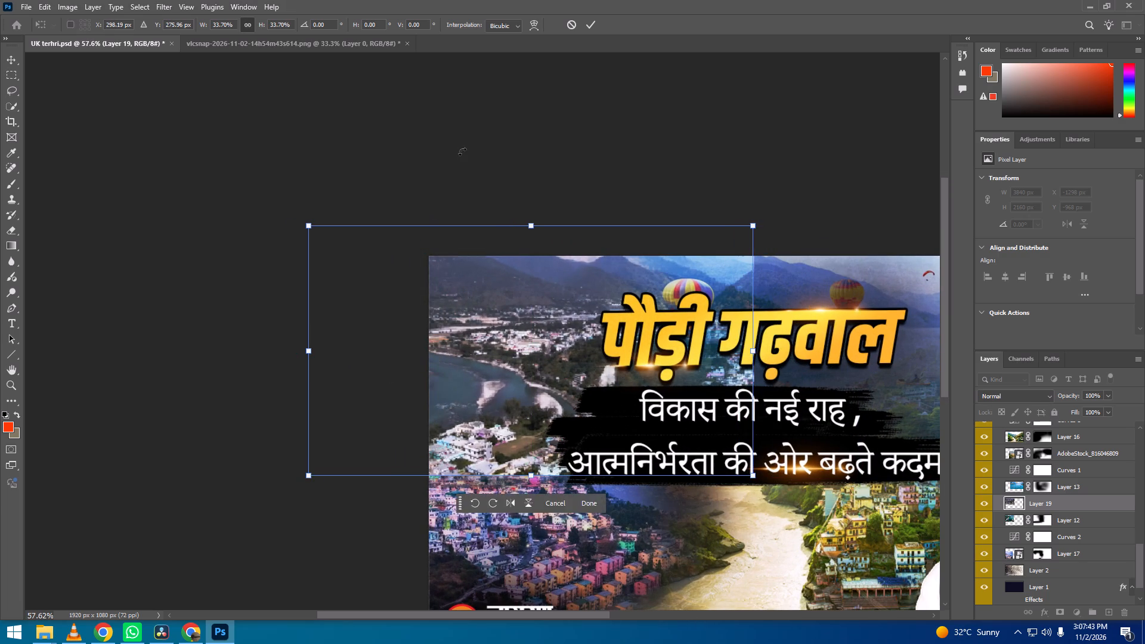
pyautogui.press('Return')
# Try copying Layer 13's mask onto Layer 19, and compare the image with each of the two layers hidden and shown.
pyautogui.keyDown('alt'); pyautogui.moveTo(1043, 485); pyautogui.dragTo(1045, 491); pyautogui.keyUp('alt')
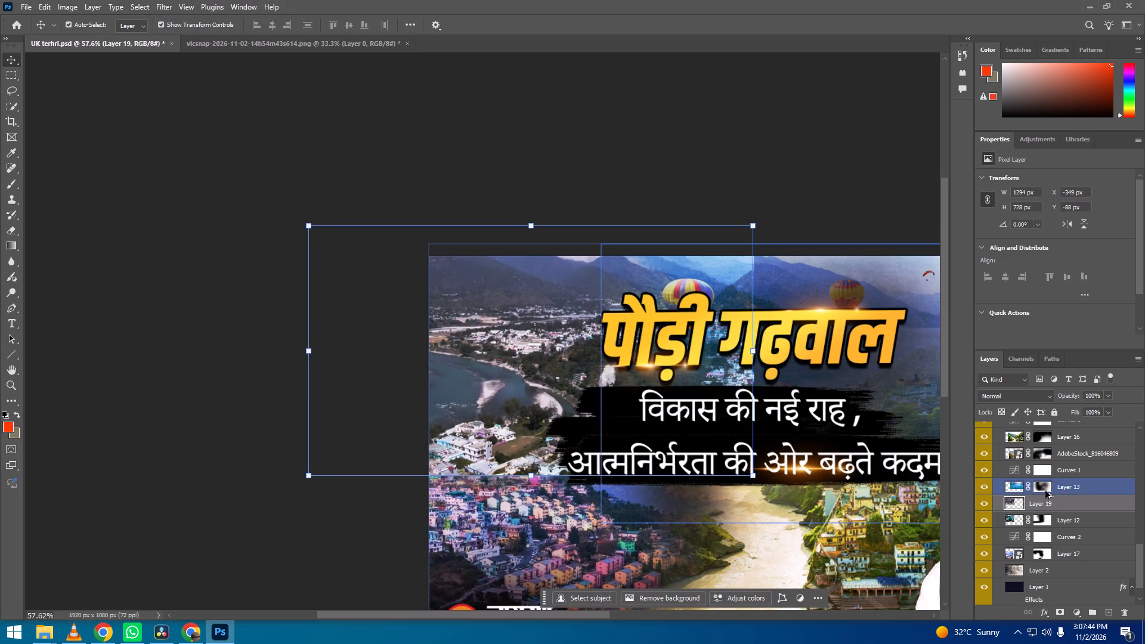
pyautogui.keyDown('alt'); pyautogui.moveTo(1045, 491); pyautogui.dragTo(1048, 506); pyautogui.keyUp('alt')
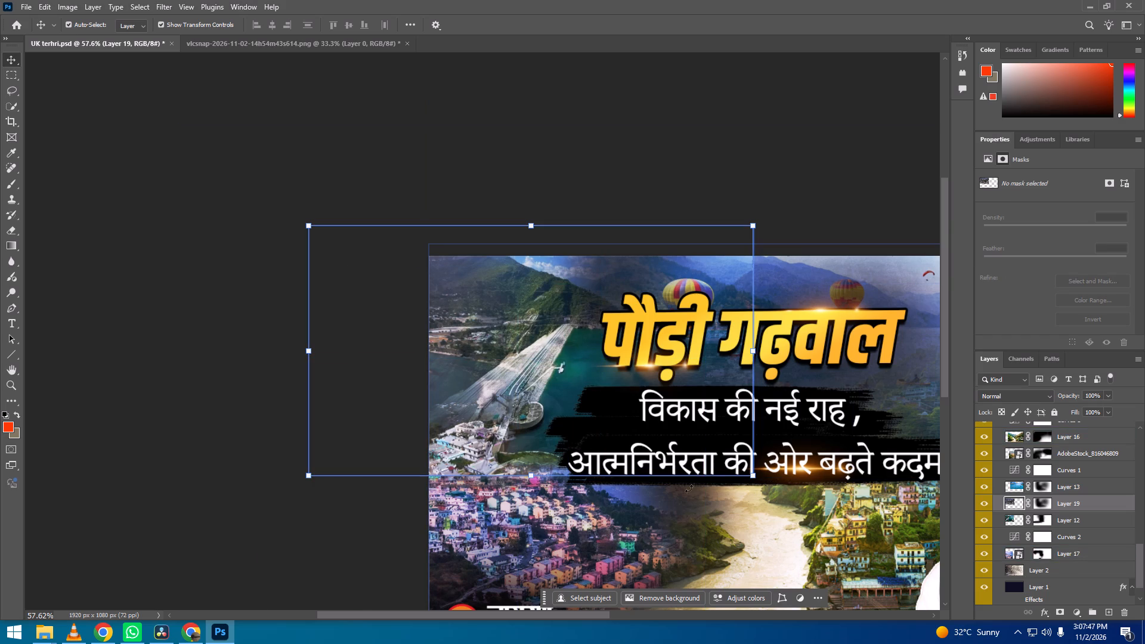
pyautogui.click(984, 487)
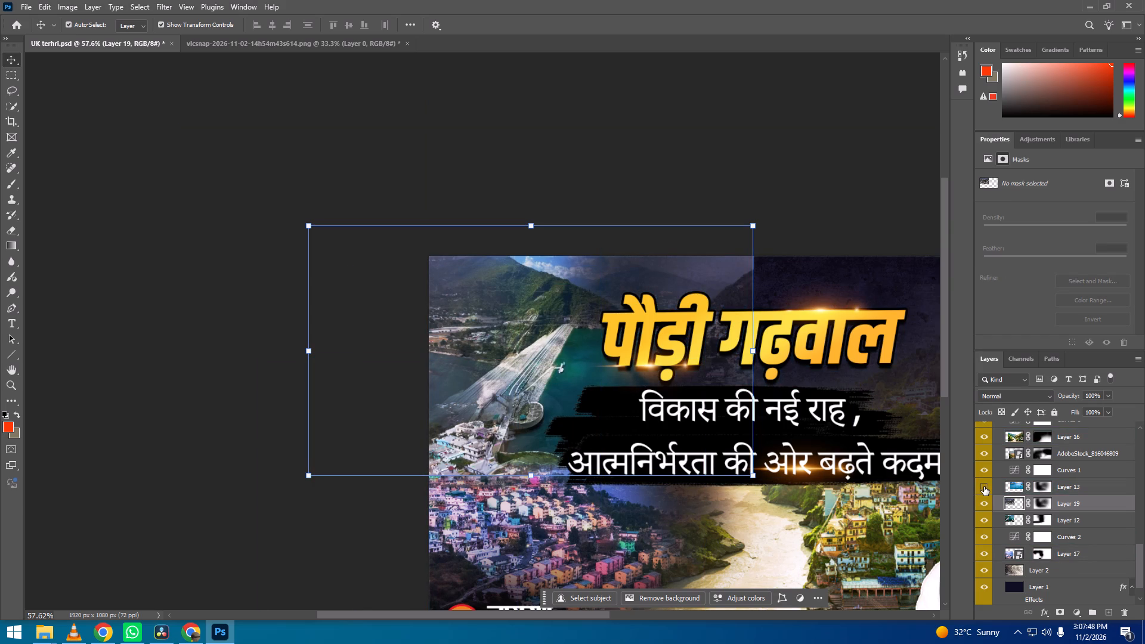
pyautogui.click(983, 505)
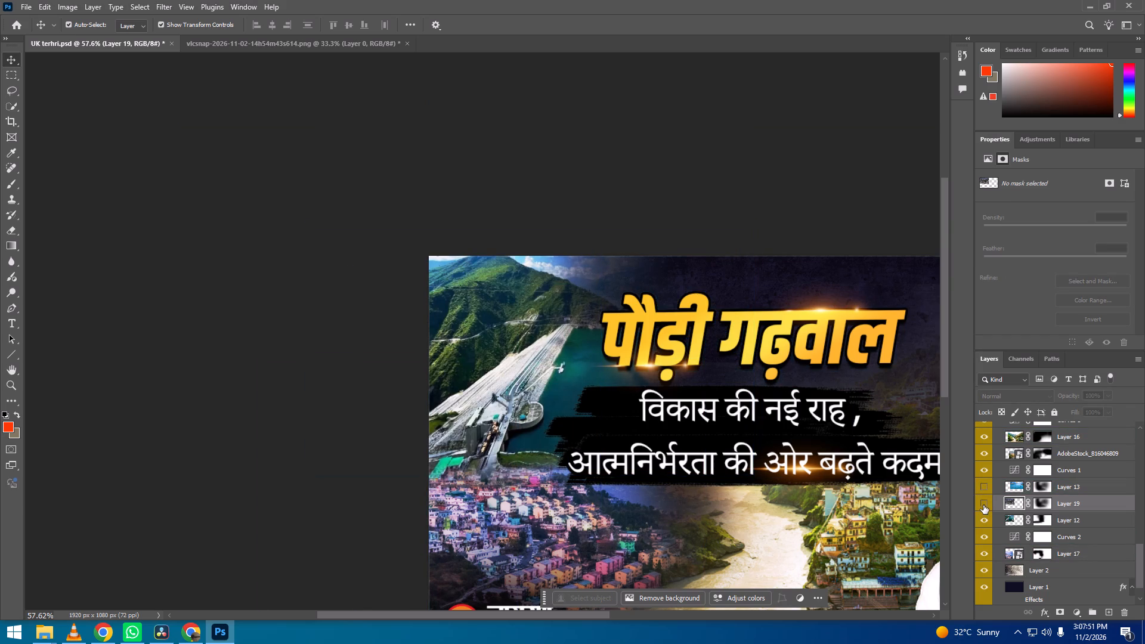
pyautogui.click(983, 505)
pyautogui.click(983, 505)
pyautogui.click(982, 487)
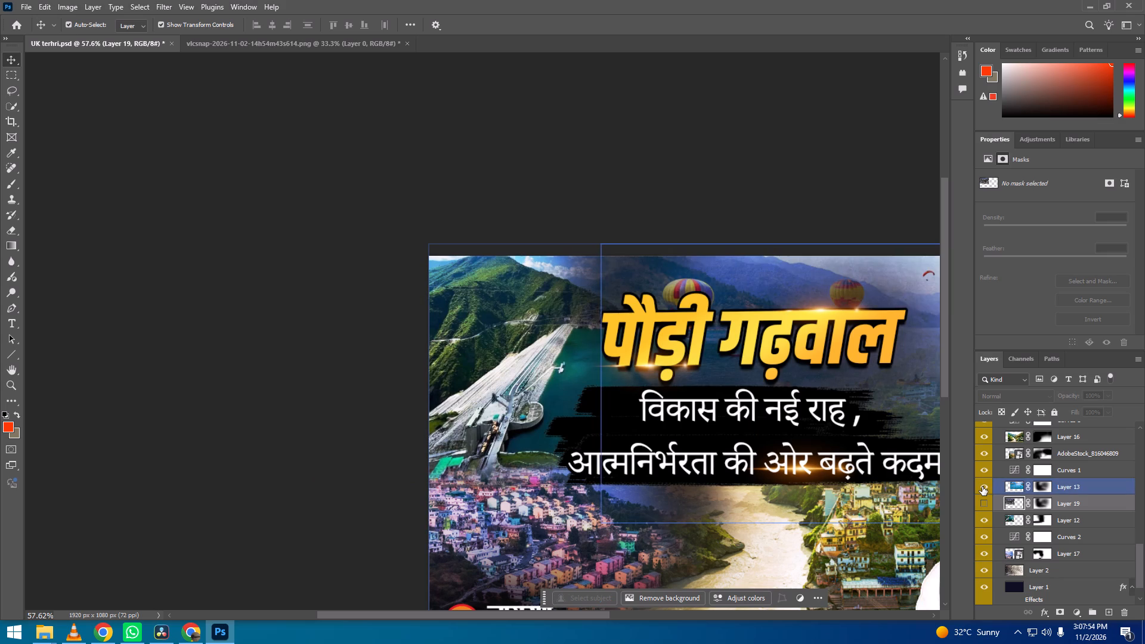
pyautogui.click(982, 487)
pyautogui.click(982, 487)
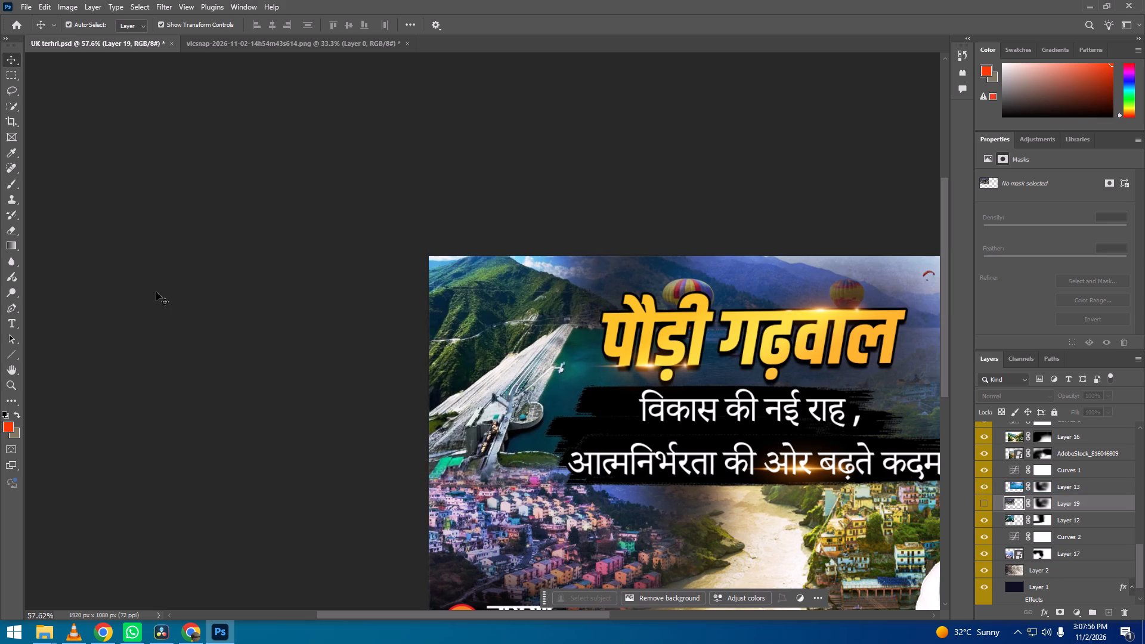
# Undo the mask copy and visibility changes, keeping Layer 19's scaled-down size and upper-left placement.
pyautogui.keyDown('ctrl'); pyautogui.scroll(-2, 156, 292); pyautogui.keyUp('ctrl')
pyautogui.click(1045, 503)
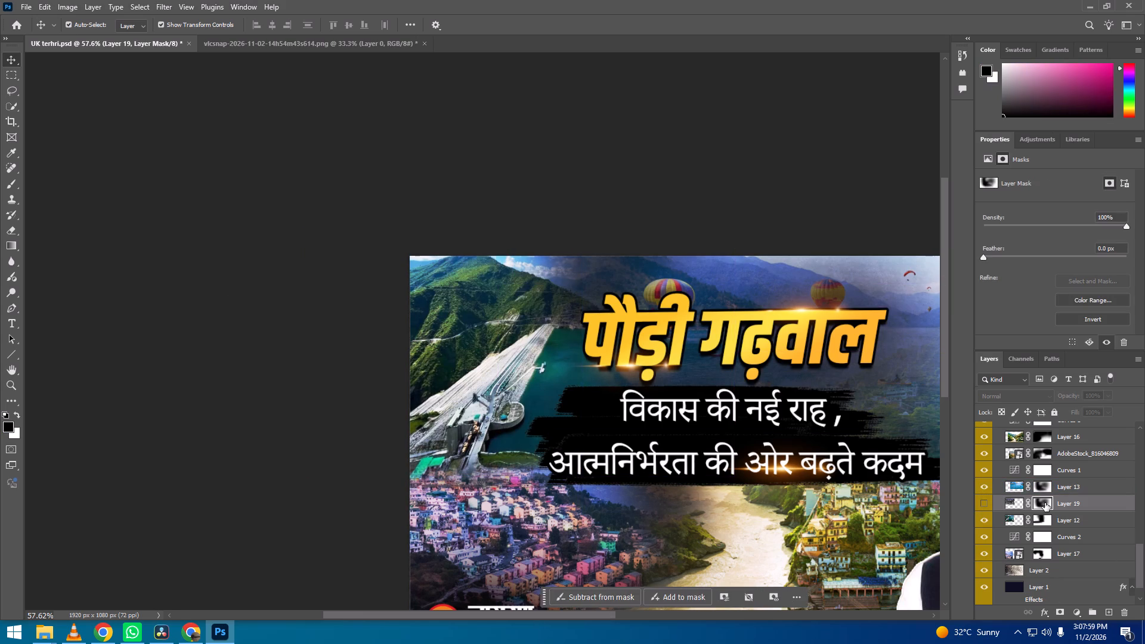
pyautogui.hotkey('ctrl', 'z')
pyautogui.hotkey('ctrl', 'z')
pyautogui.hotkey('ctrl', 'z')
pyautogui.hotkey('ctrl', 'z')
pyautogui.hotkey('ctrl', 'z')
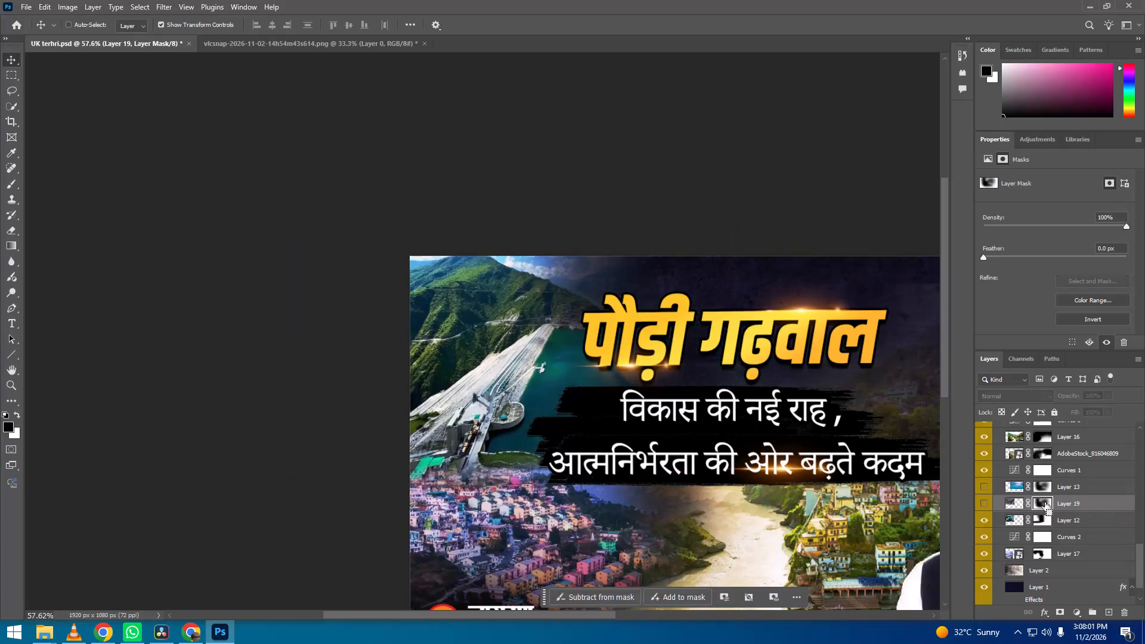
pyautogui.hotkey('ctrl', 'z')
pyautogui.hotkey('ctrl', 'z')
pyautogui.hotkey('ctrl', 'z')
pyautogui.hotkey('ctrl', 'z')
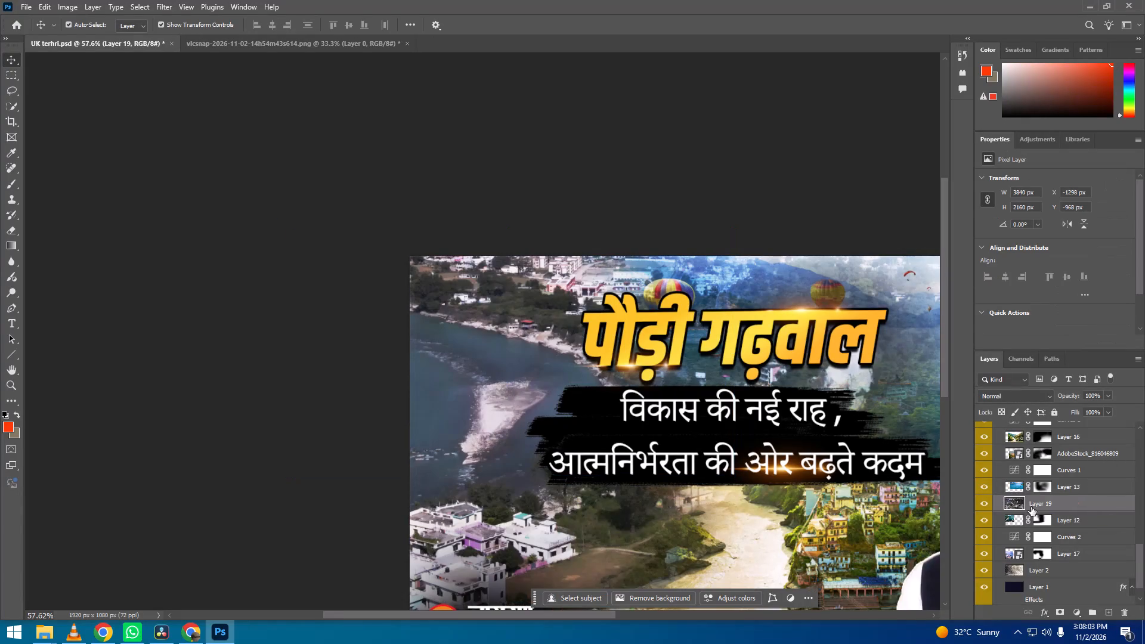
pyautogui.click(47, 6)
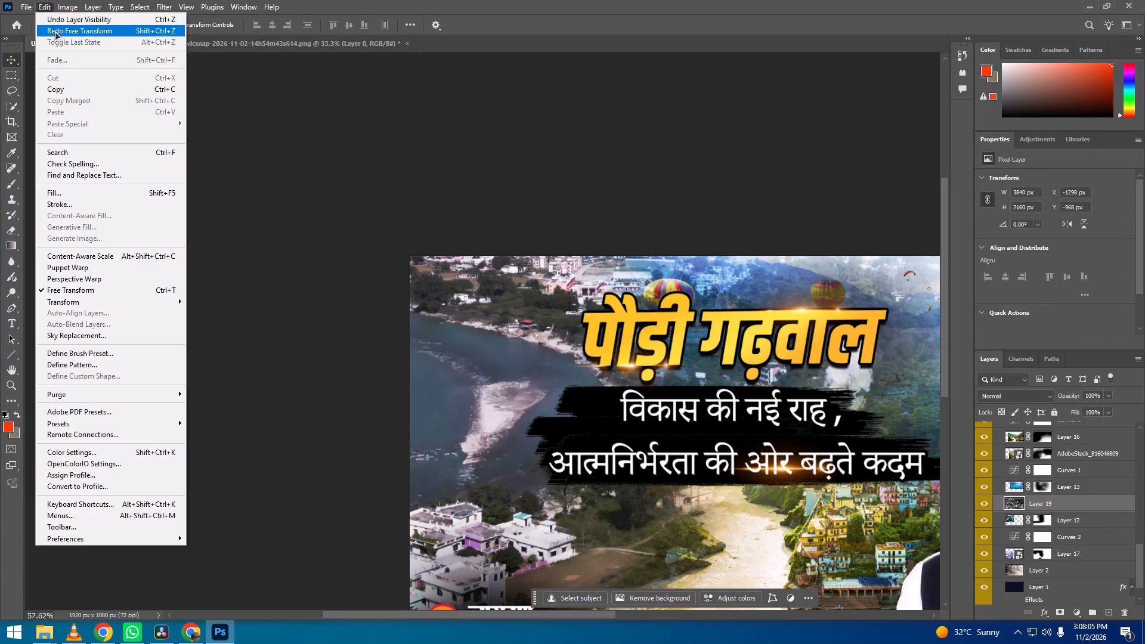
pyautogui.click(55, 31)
# Copy Layer 12's mask onto Layer 19 and hide Layer 12.
pyautogui.click(988, 521)
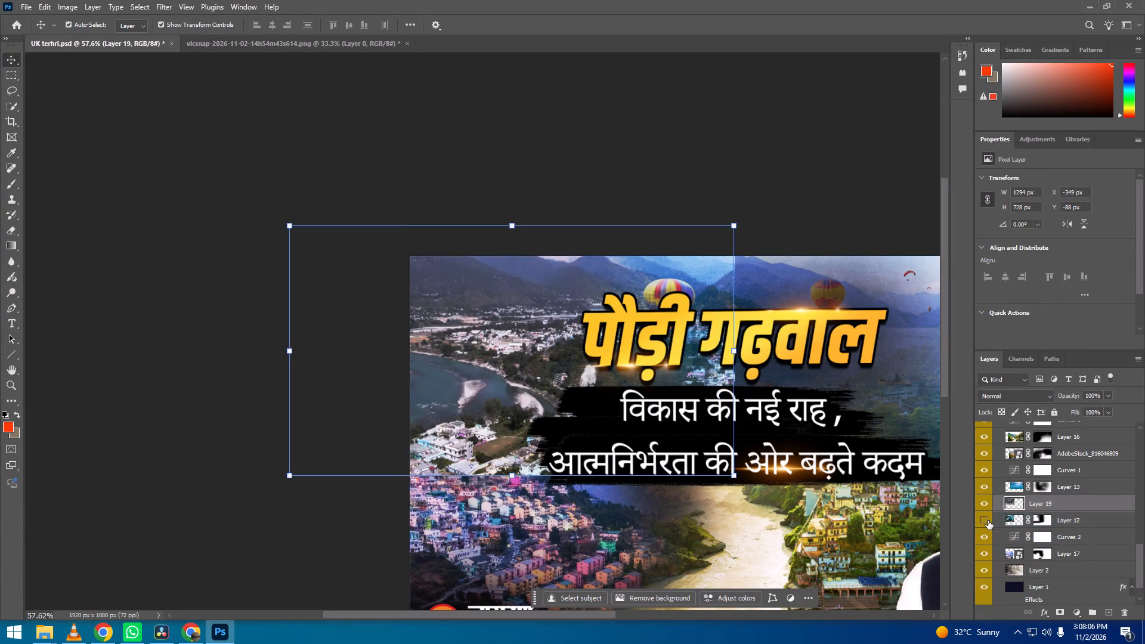
pyautogui.click(988, 521)
pyautogui.keyDown('alt'); pyautogui.moveTo(1041, 521); pyautogui.dragTo(1040, 497); pyautogui.keyUp('alt')
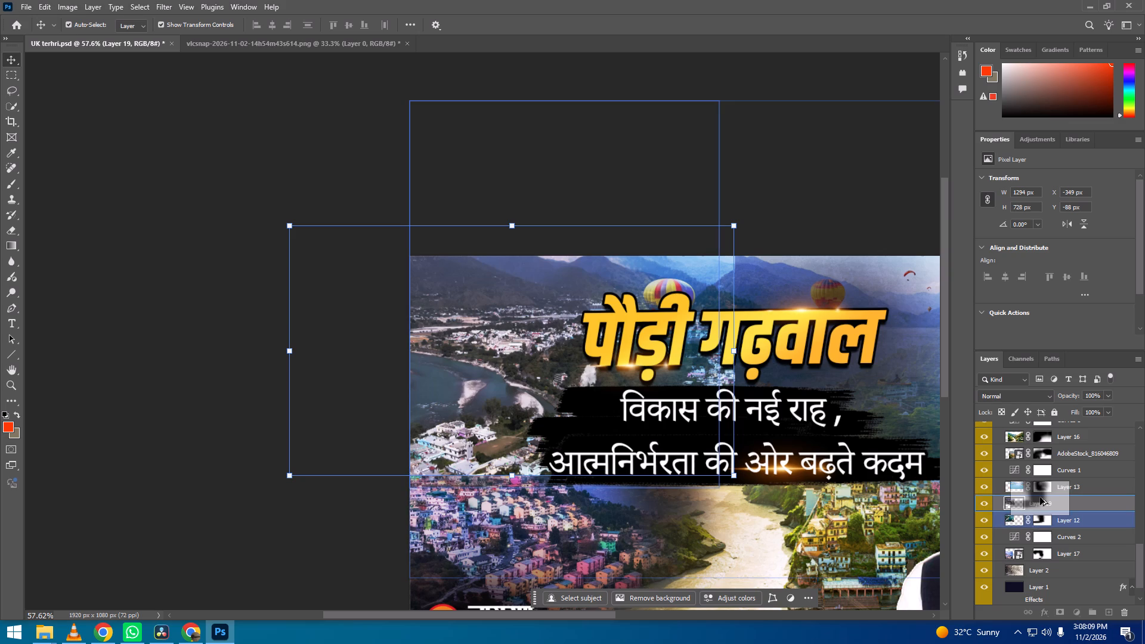
pyautogui.keyDown('alt'); pyautogui.moveTo(1040, 497); pyautogui.dragTo(1041, 497); pyautogui.keyUp('alt')
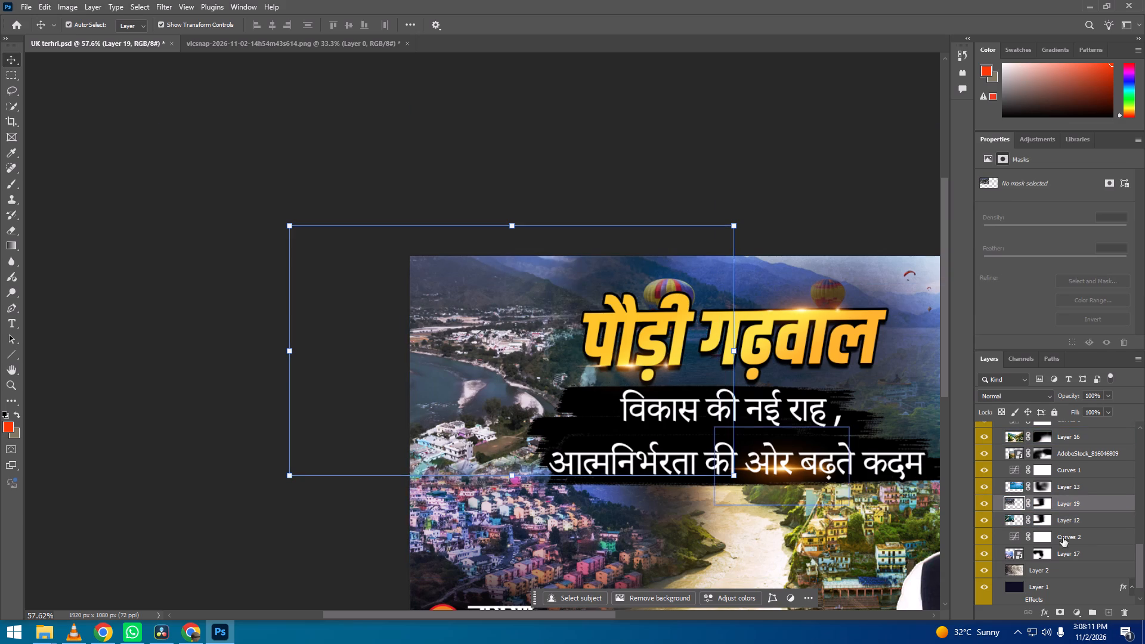
pyautogui.click(985, 518)
# Move Layer 19 about 85 px down and toward the right so the river town fills the canvas's upper-left area, and deselect it.
pyautogui.keyDown('ctrl'); pyautogui.scroll(-10, 125, 376); pyautogui.keyUp('ctrl')
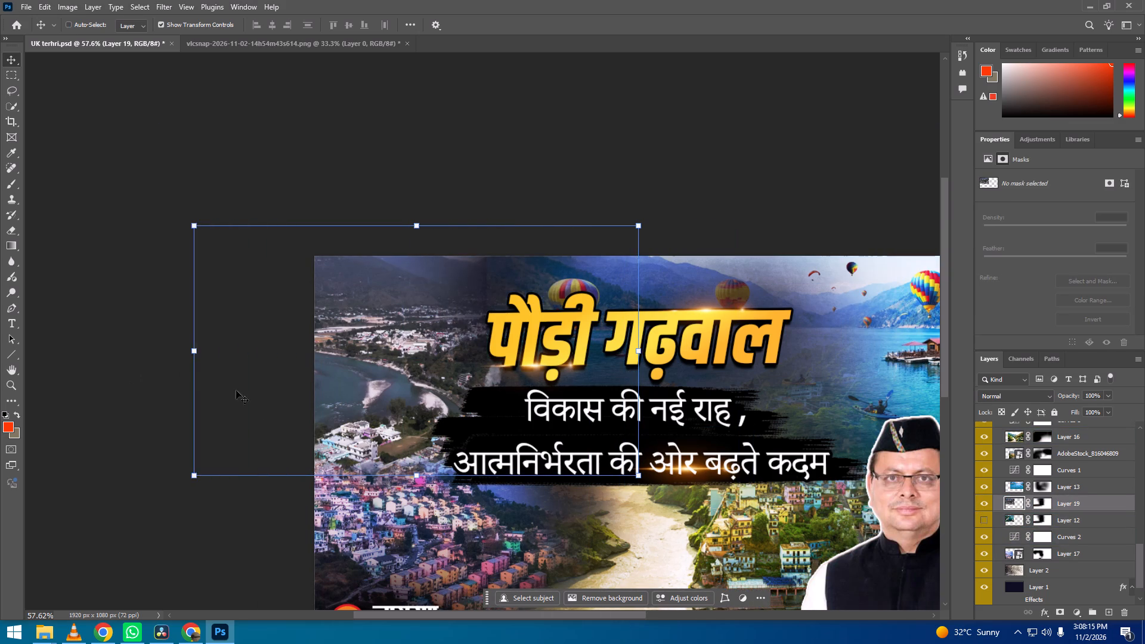
pyautogui.keyDown('ctrl'); pyautogui.scroll(-10, 264, 409); pyautogui.keyUp('ctrl')
pyautogui.scroll(-6, 277, 399)
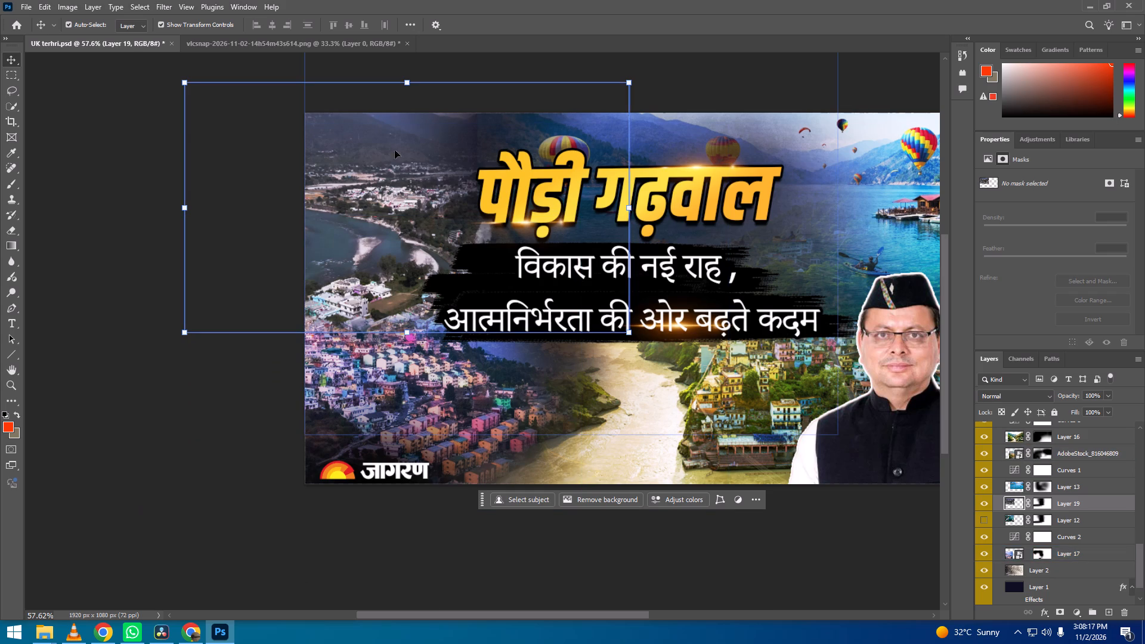
pyautogui.moveTo(426, 175); pyautogui.dragTo(419, 206)
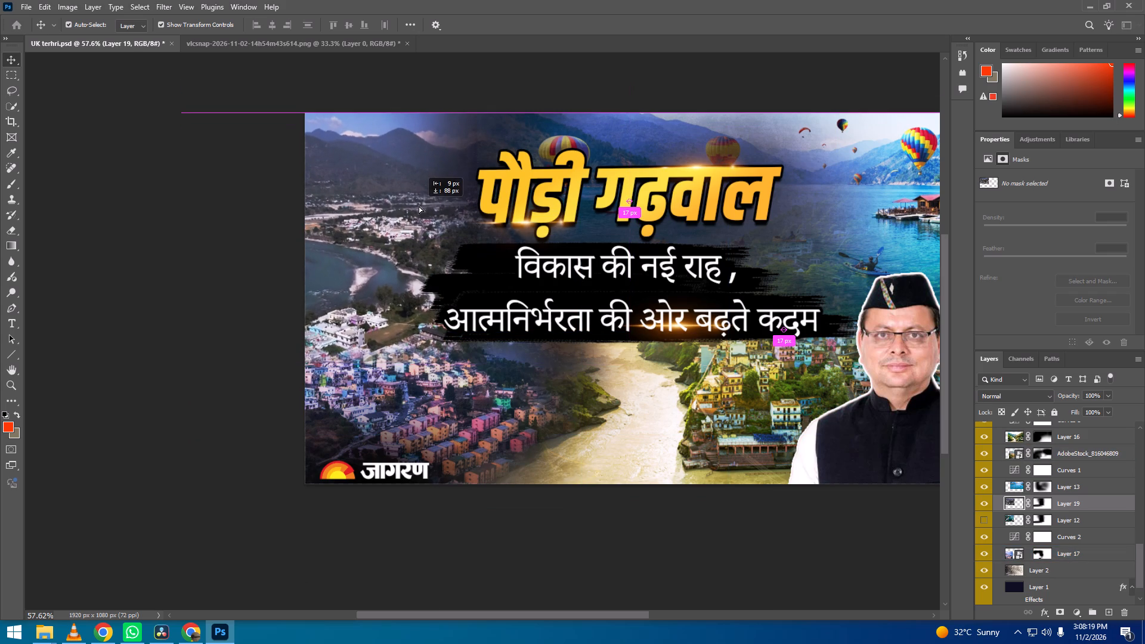
pyautogui.moveTo(419, 206); pyautogui.dragTo(429, 202)
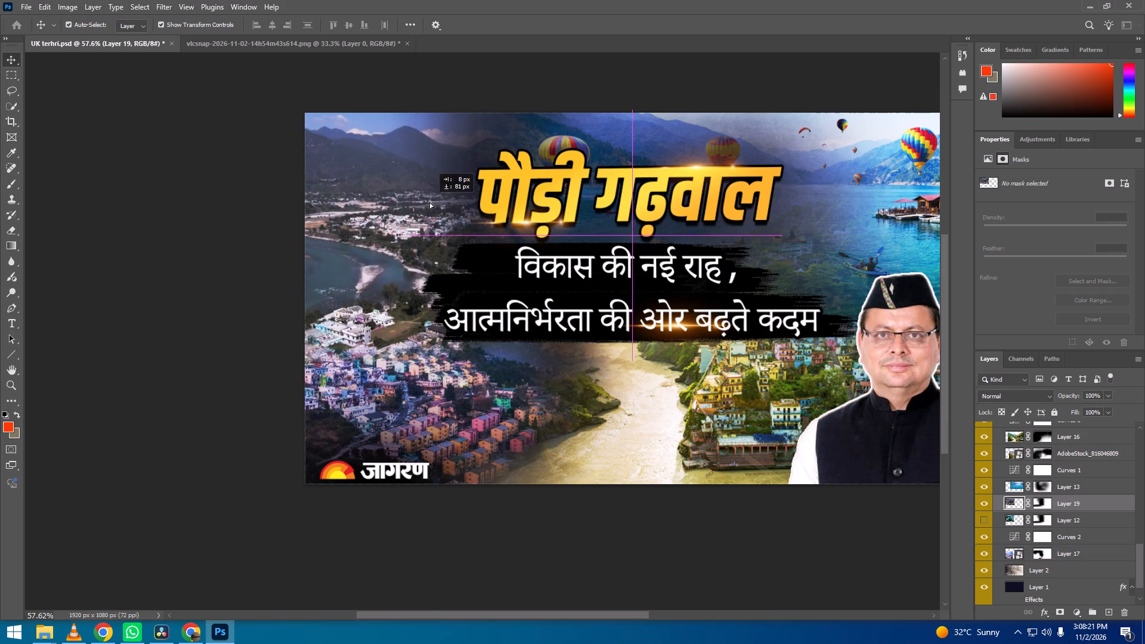
pyautogui.moveTo(429, 202); pyautogui.dragTo(425, 205)
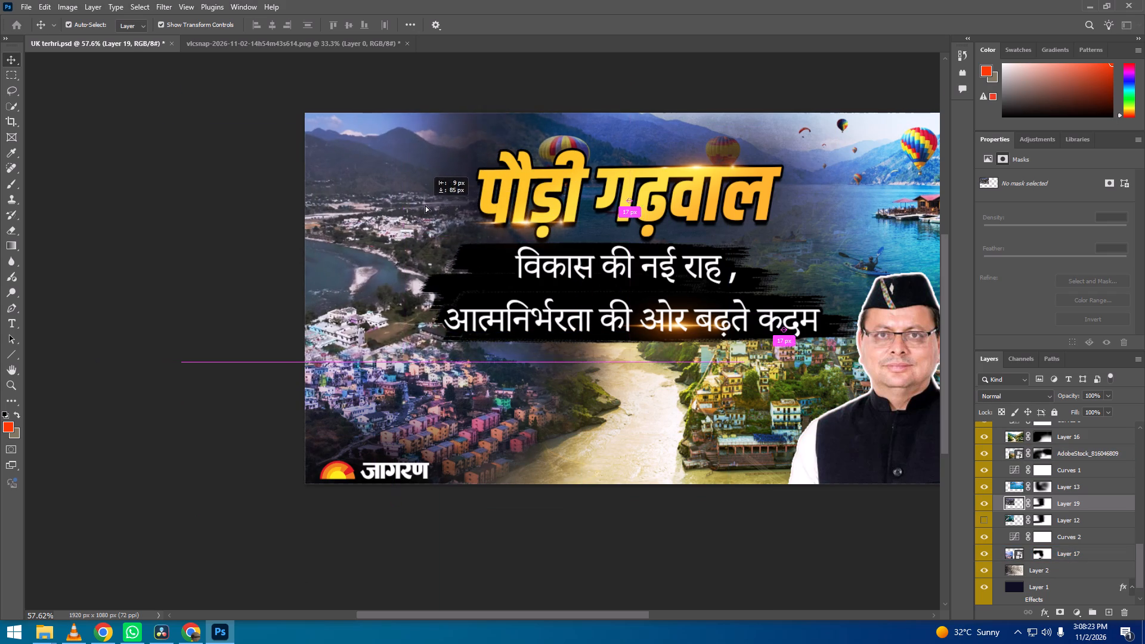
pyautogui.moveTo(425, 205); pyautogui.dragTo(477, 205)
pyautogui.click(163, 433)
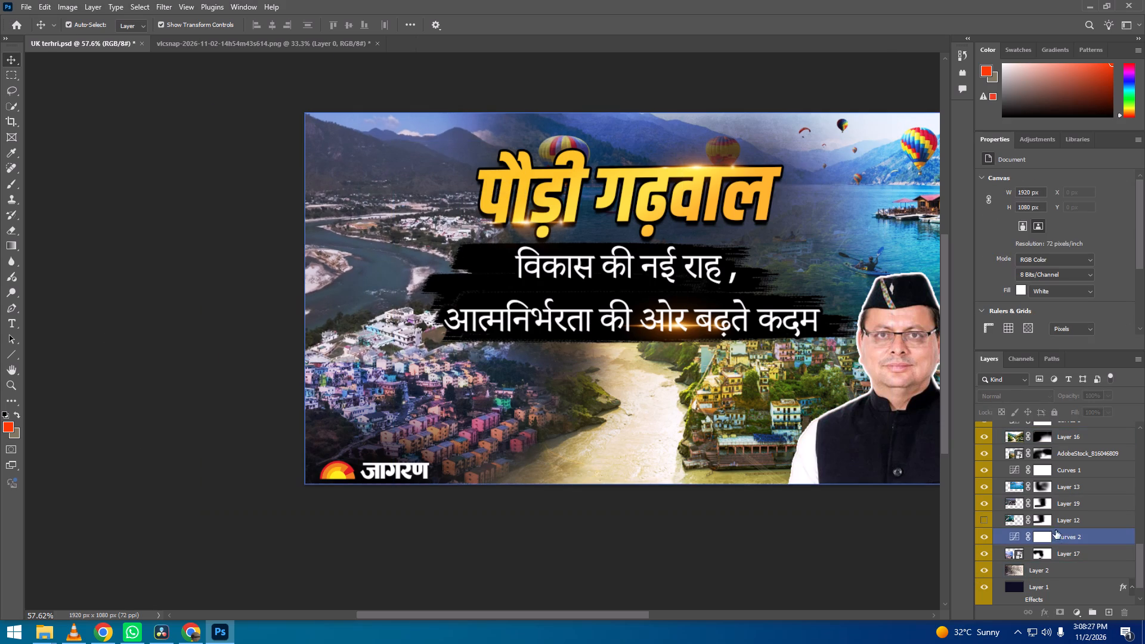
pyautogui.hotkey('alt', 'Tab')
pyautogui.scroll(-6, 701, 466)
pyautogui.click(698, 577)
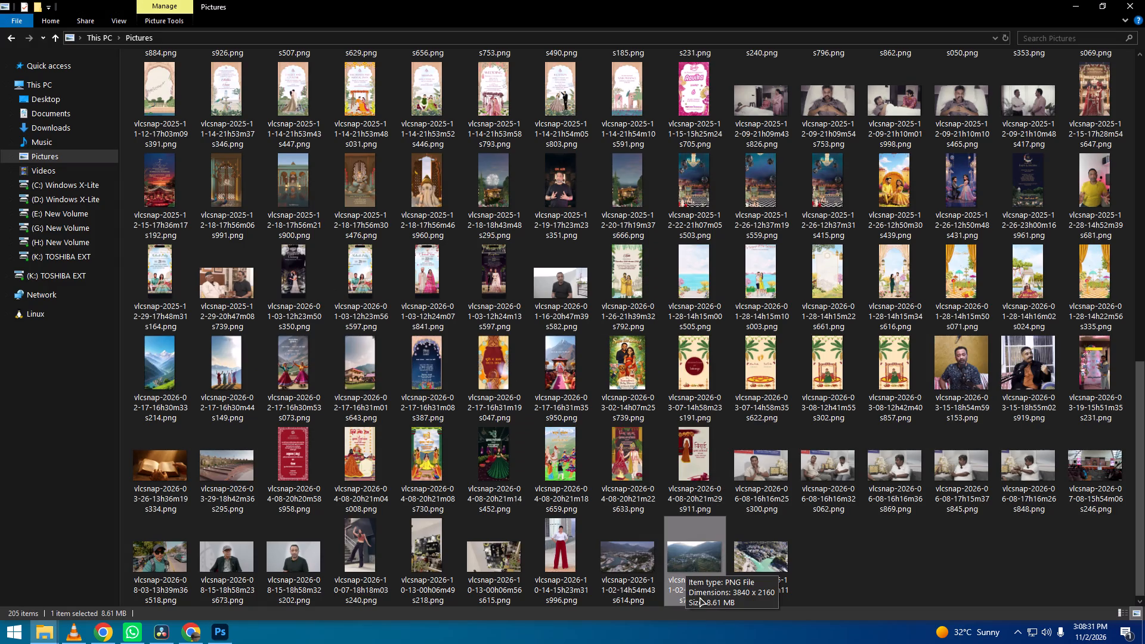
pyautogui.moveTo(685, 562); pyautogui.dragTo(743, 346)
pyautogui.hotkey('alt', 'Tab')
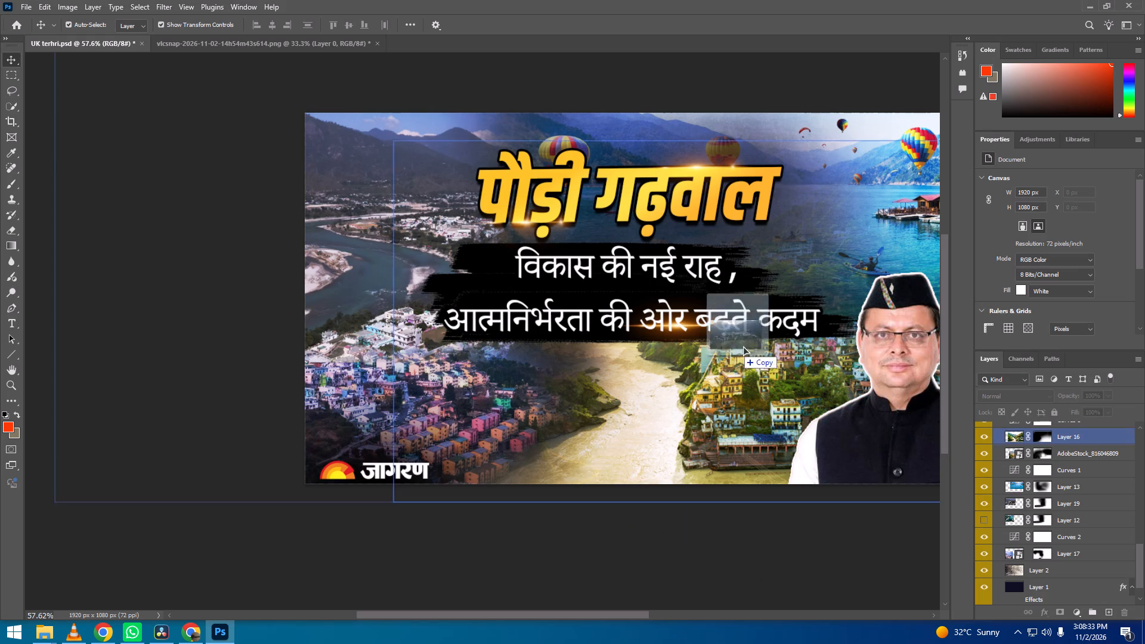
pyautogui.moveTo(743, 346); pyautogui.dragTo(847, 257)
# Scale the placed hillside village snapshot to about 38% and fit it into the canvas's upper-right corner.
pyautogui.keyDown('ctrl'); pyautogui.scroll(-7, 108, 302); pyautogui.keyUp('ctrl')
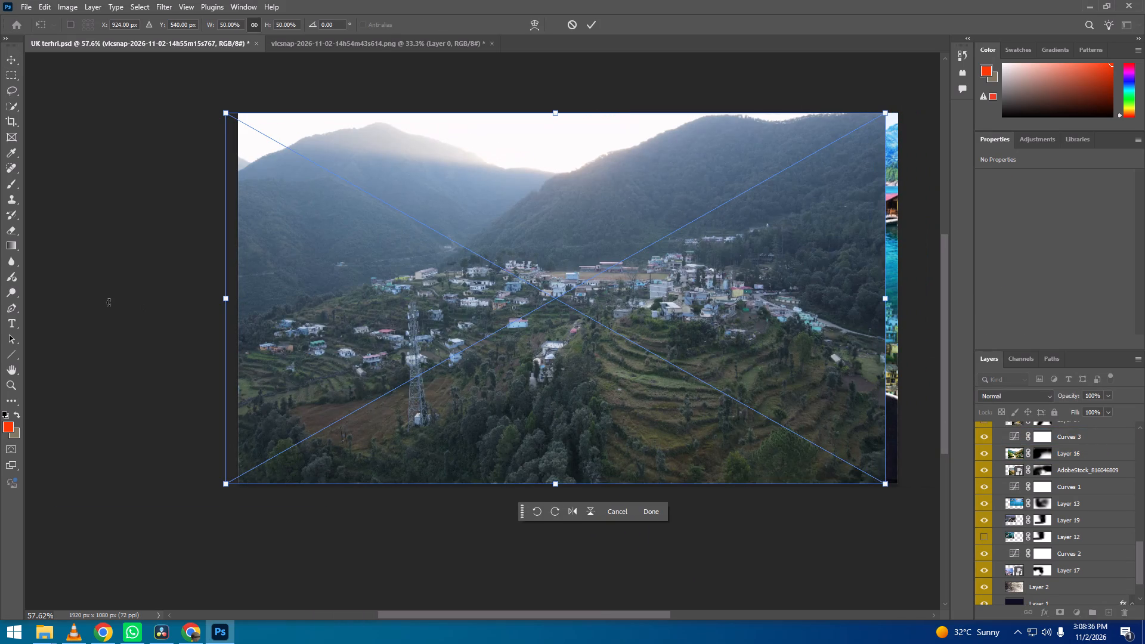
pyautogui.moveTo(885, 114); pyautogui.dragTo(540, 295)
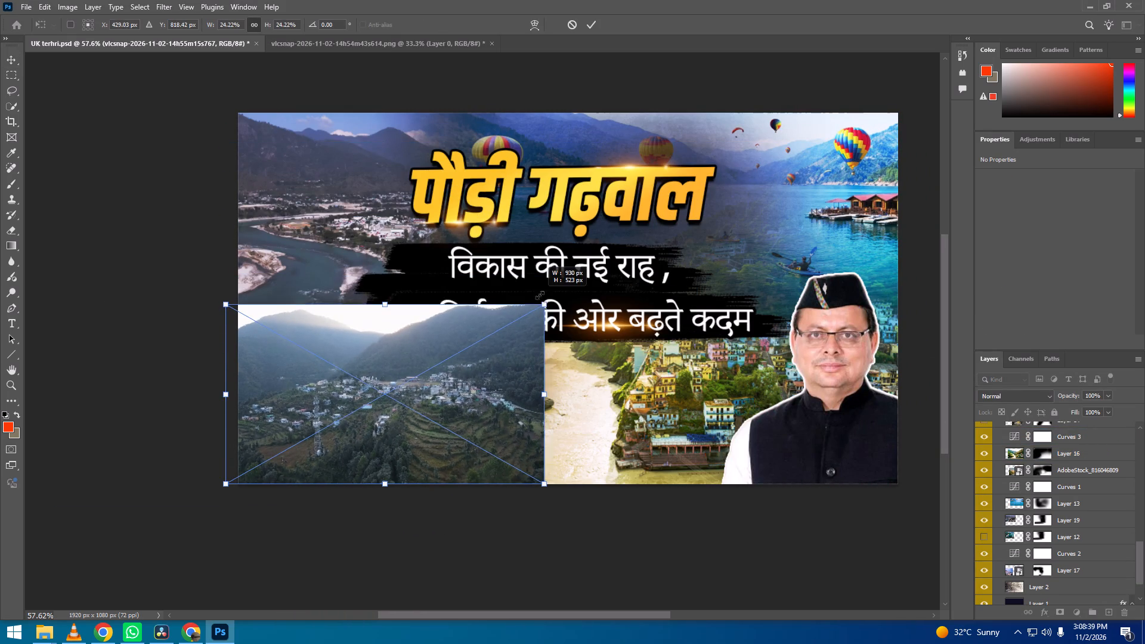
pyautogui.moveTo(540, 295); pyautogui.dragTo(543, 295)
pyautogui.moveTo(423, 383); pyautogui.dragTo(775, 193)
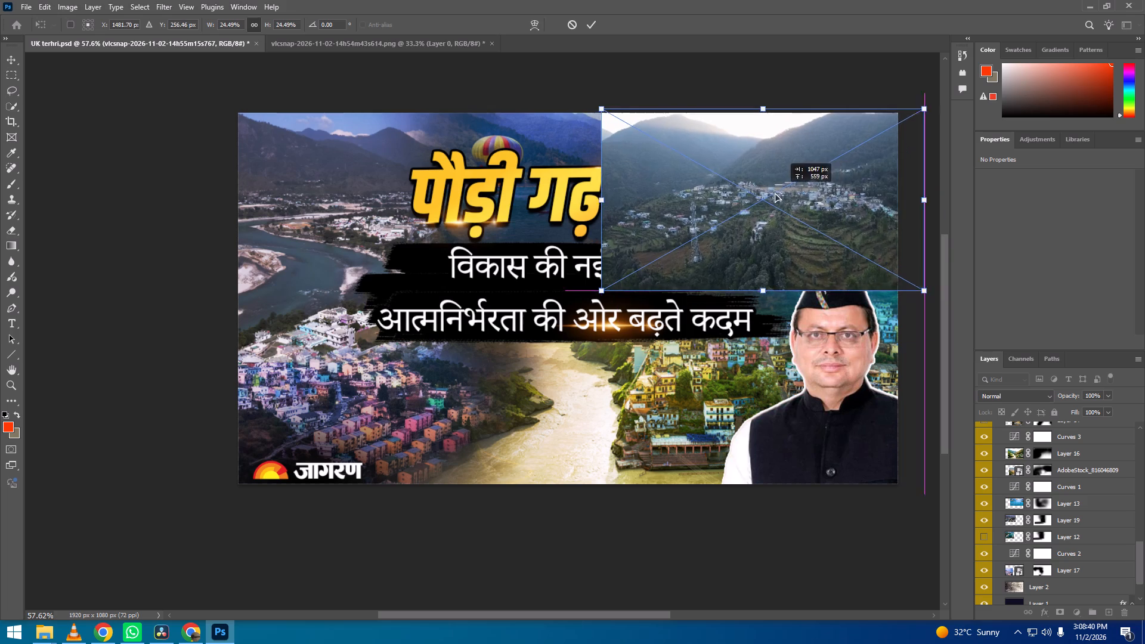
pyautogui.moveTo(775, 193); pyautogui.dragTo(775, 192)
pyautogui.moveTo(575, 289); pyautogui.dragTo(320, 372)
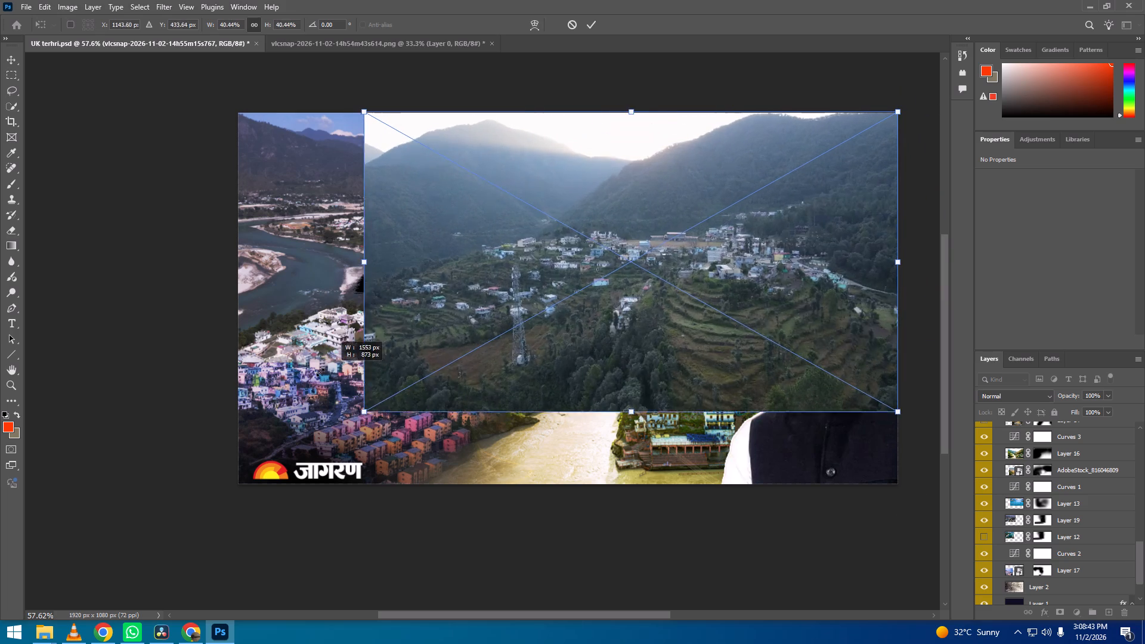
pyautogui.moveTo(320, 372); pyautogui.dragTo(379, 367)
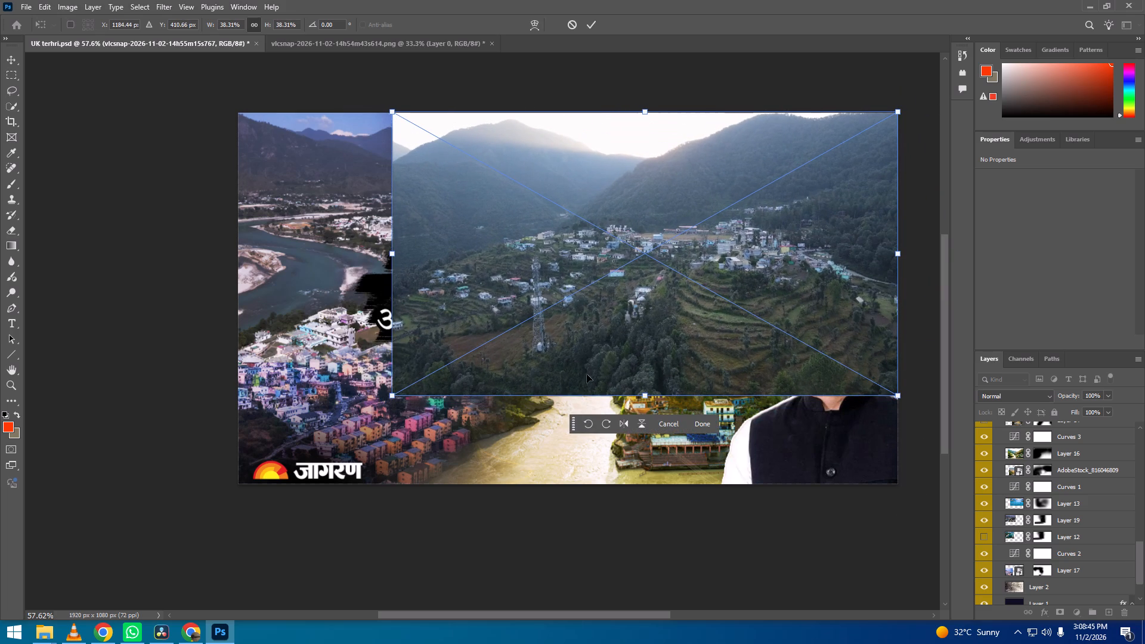
# Commit the placed village snapshot and move its layer down the stack to between Curves 2 and Layer 17.
pyautogui.scroll(20, 1051, 510)
pyautogui.scroll(7, 1051, 510)
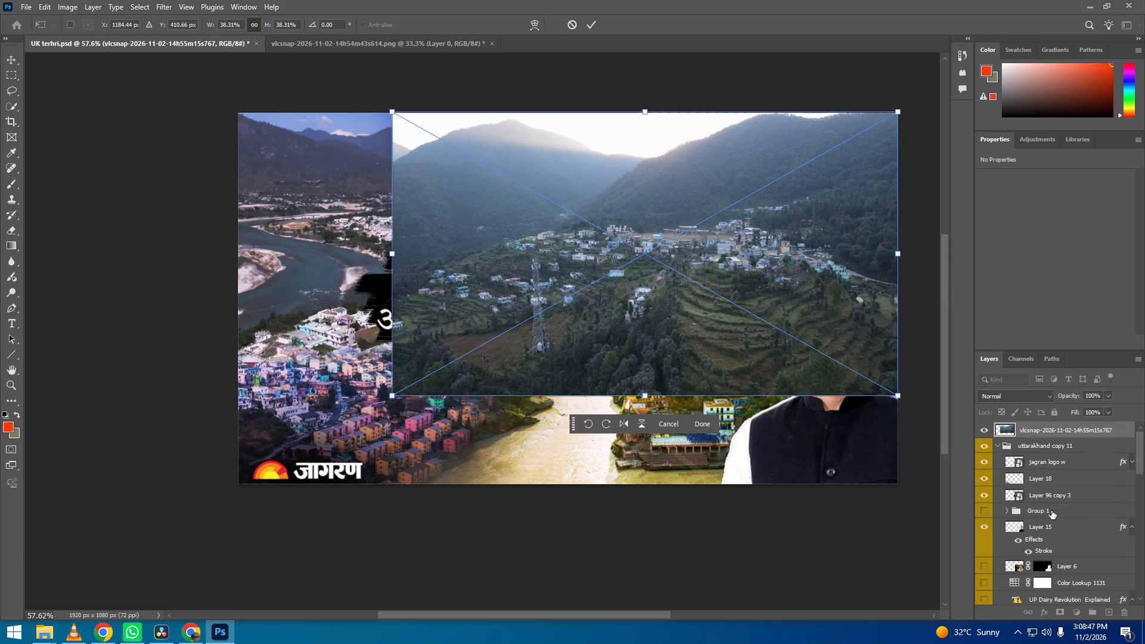
pyautogui.scroll(9, 1051, 510)
pyautogui.moveTo(1056, 431); pyautogui.dragTo(1078, 643)
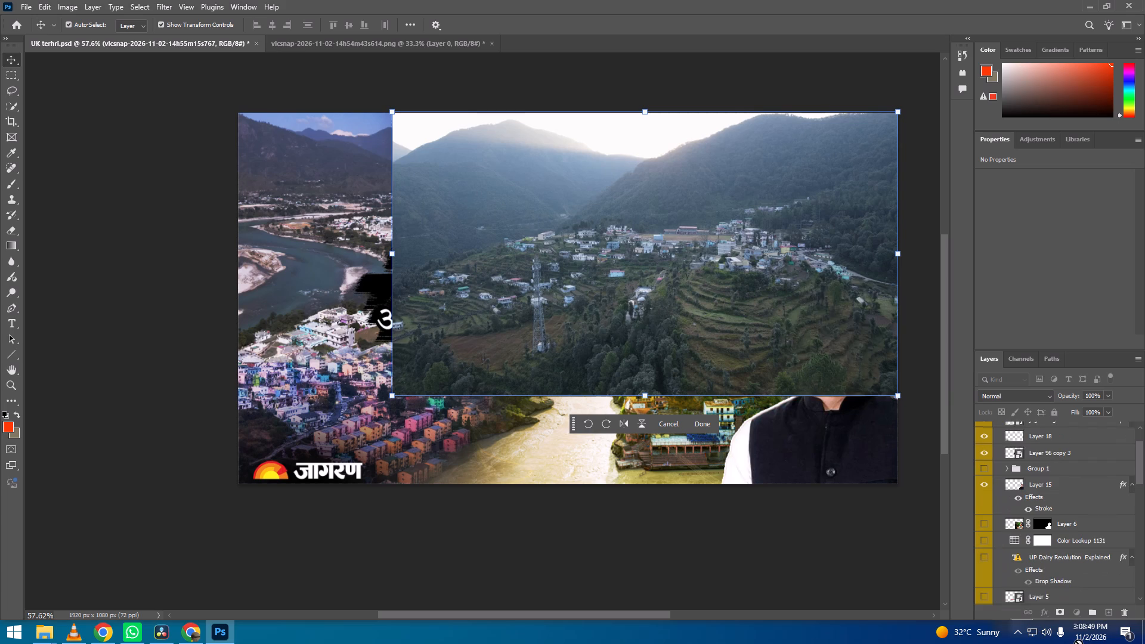
pyautogui.moveTo(1078, 643); pyautogui.dragTo(1079, 627)
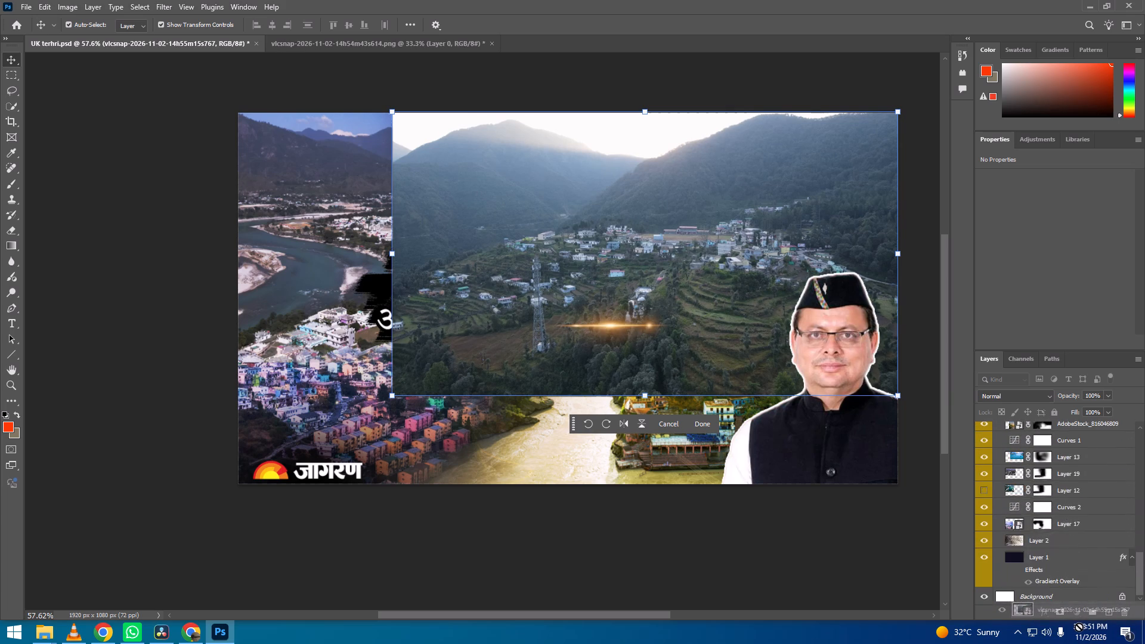
pyautogui.moveTo(1079, 627); pyautogui.dragTo(1116, 516)
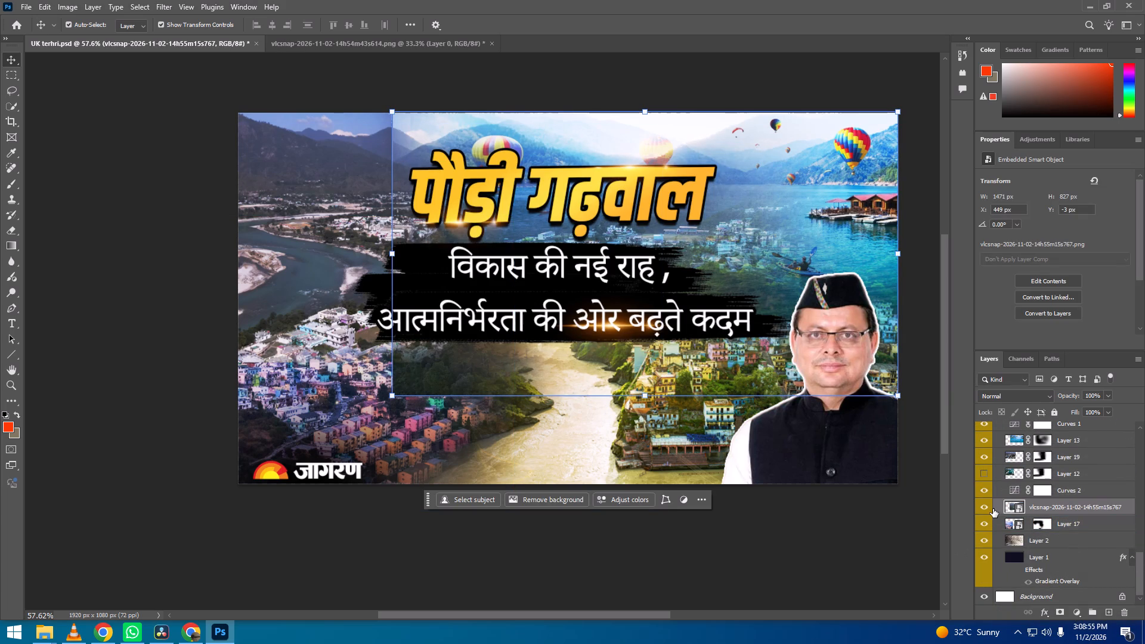
# Hide the village snapshot layer and move it directly above Layer 13, the blue lake photo.
pyautogui.click(983, 509)
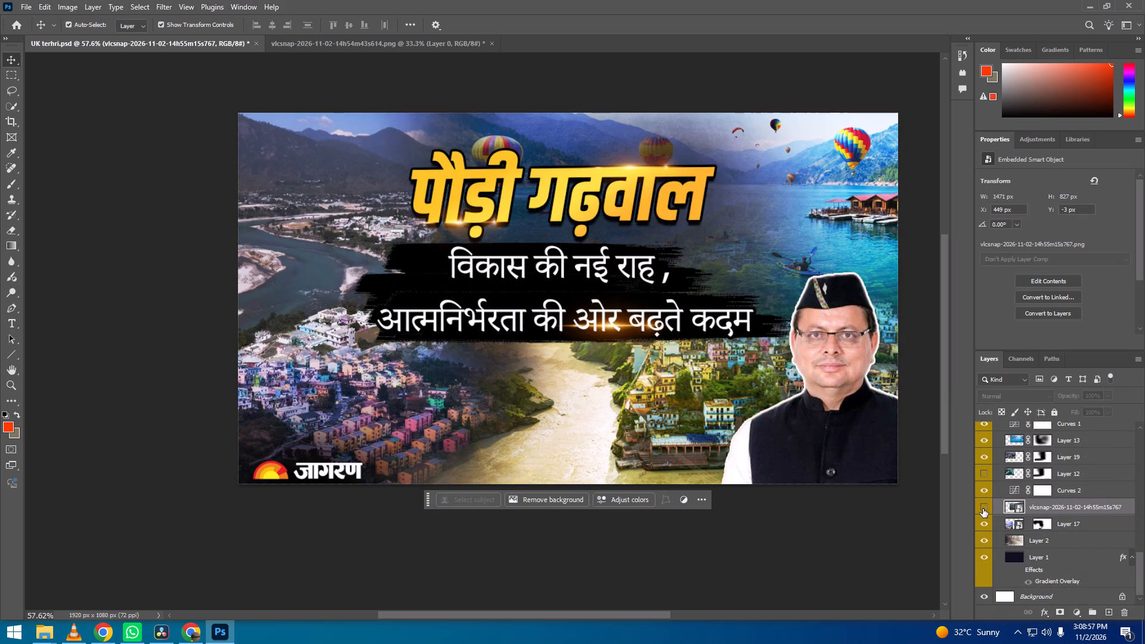
pyautogui.click(985, 524)
pyautogui.click(985, 524)
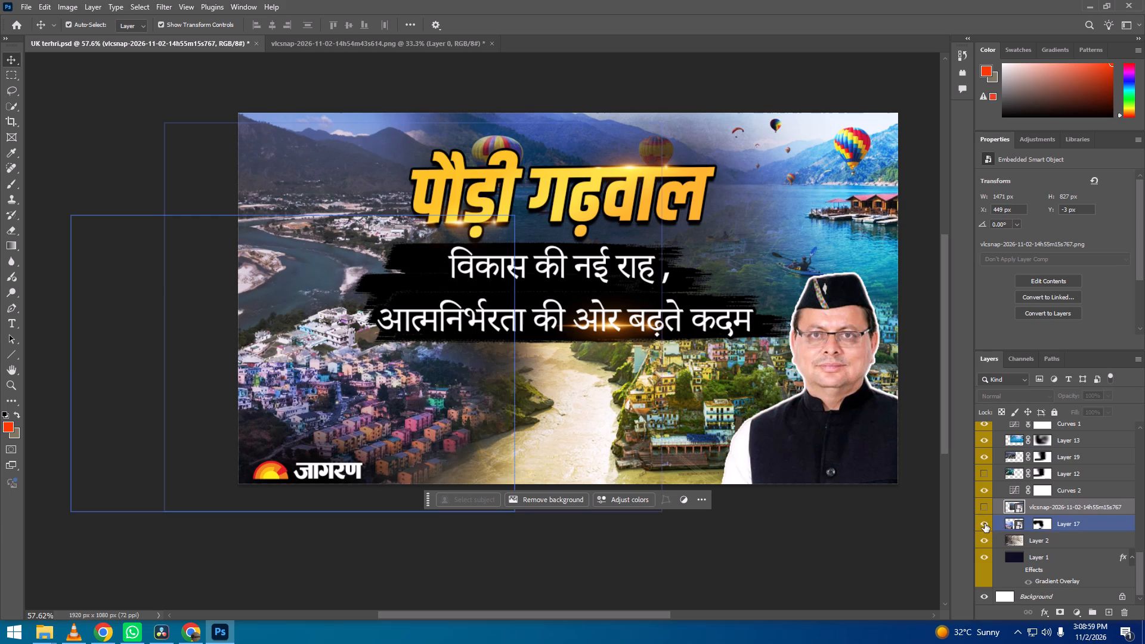
pyautogui.click(983, 472)
pyautogui.click(983, 472)
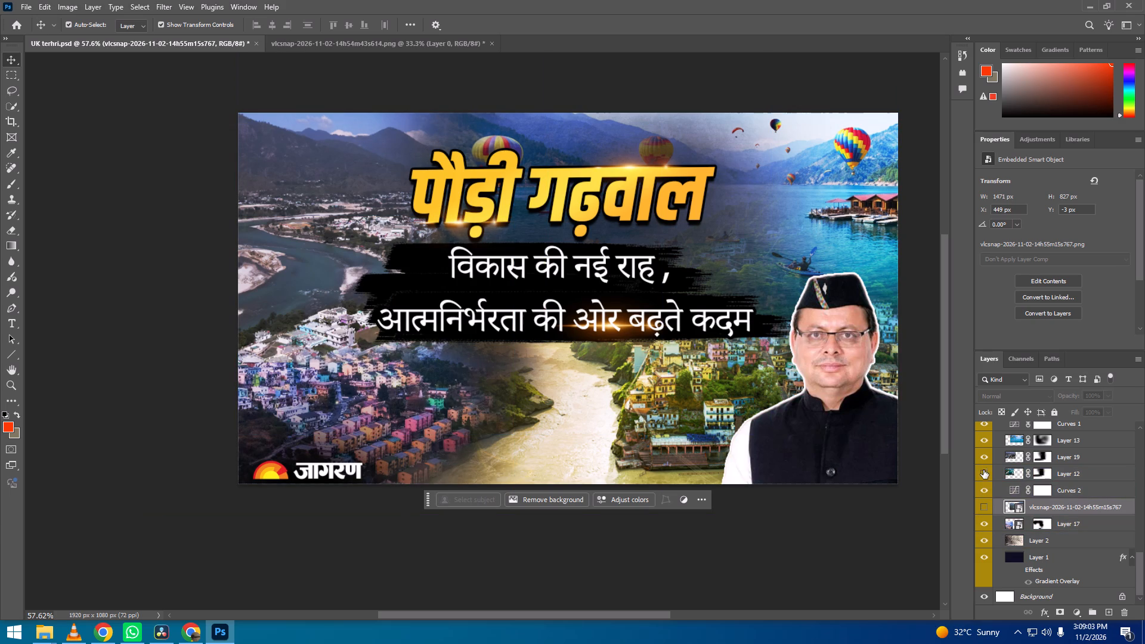
pyautogui.click(979, 436)
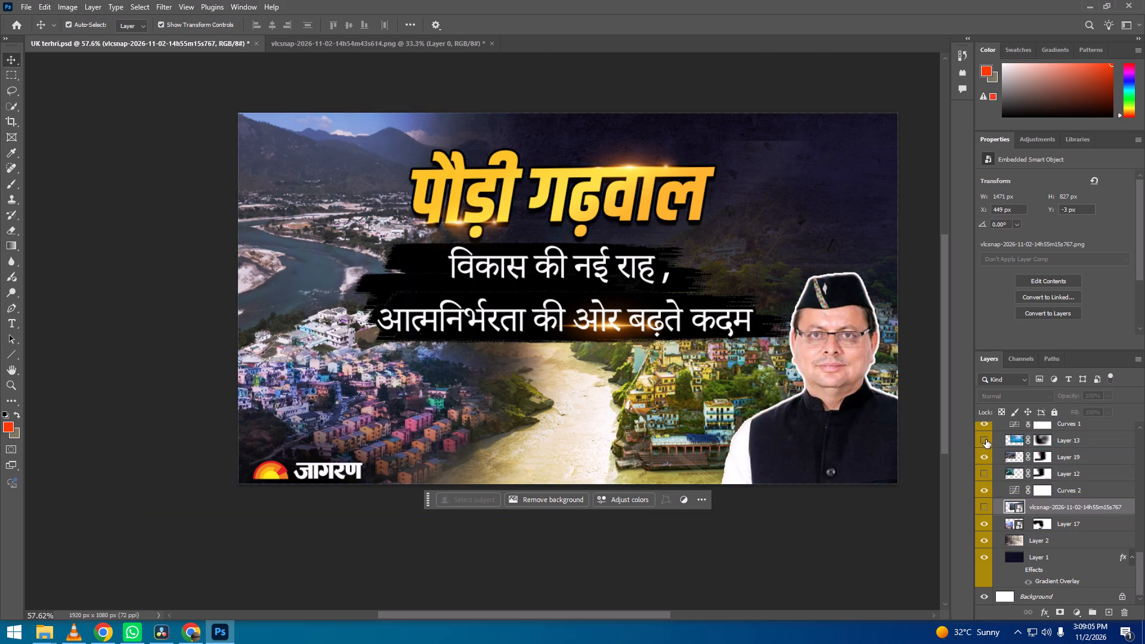
pyautogui.click(986, 439)
pyautogui.scroll(2, 1097, 506)
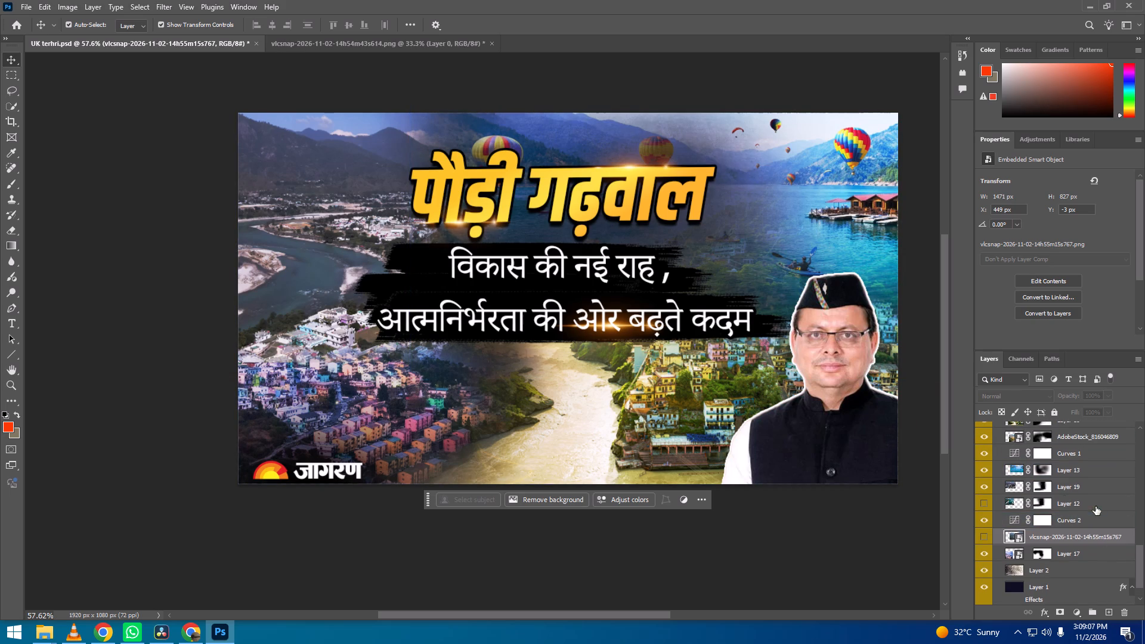
pyautogui.moveTo(1036, 538); pyautogui.dragTo(1053, 467)
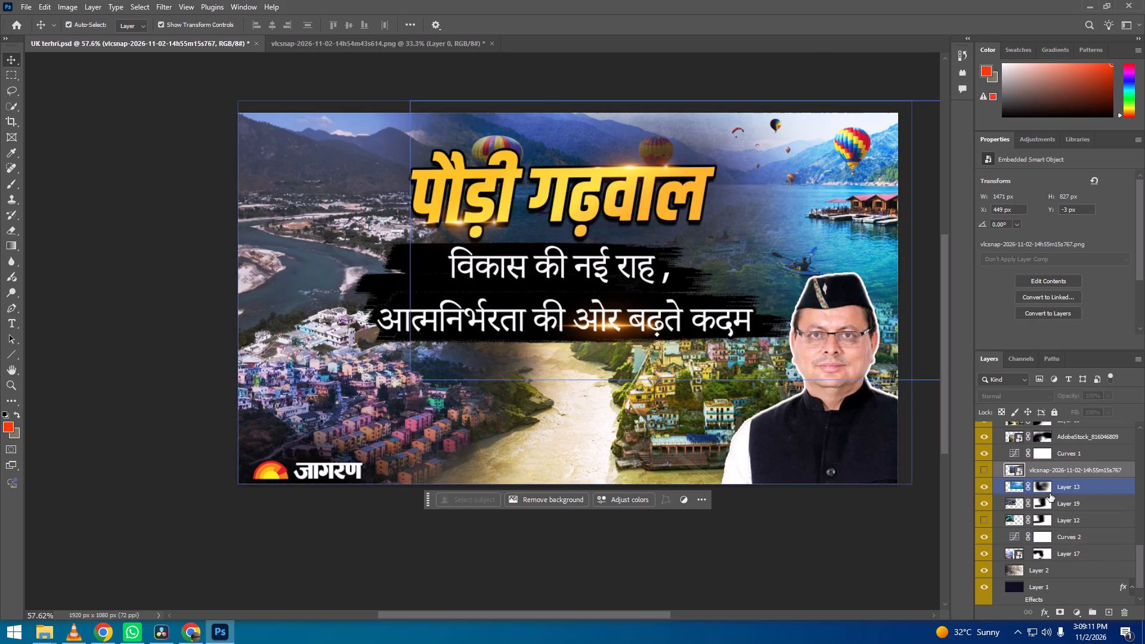
# Copy Layer 13's mask onto the village snapshot layer, and show the snapshot in place of Layer 13.
pyautogui.keyDown('alt'); pyautogui.moveTo(1040, 485); pyautogui.dragTo(1045, 466); pyautogui.keyUp('alt')
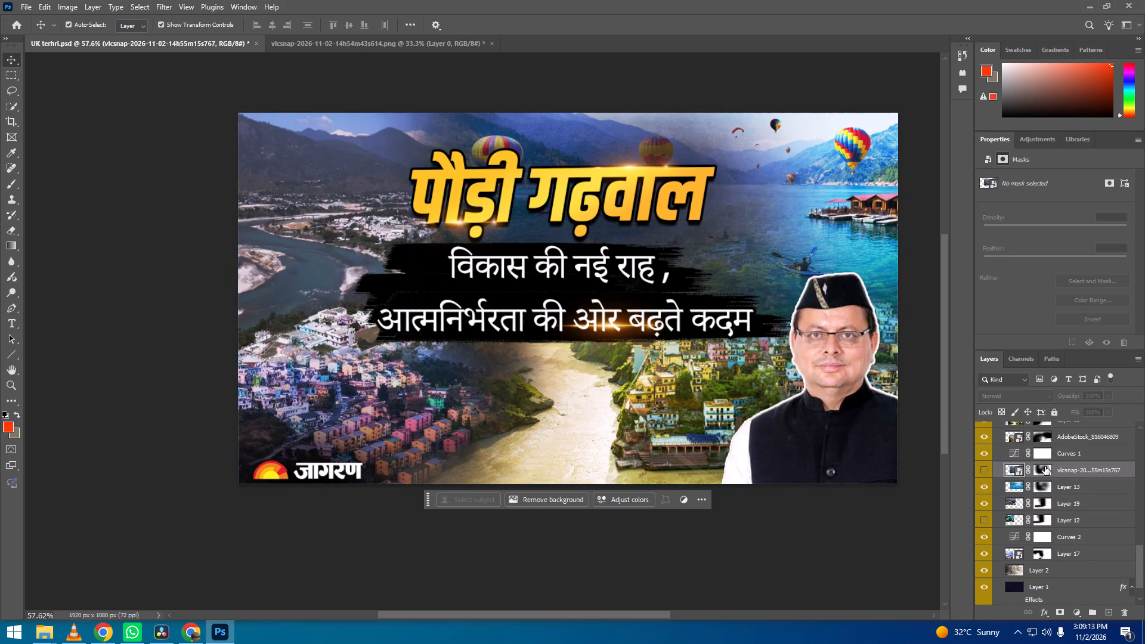
pyautogui.click(988, 485)
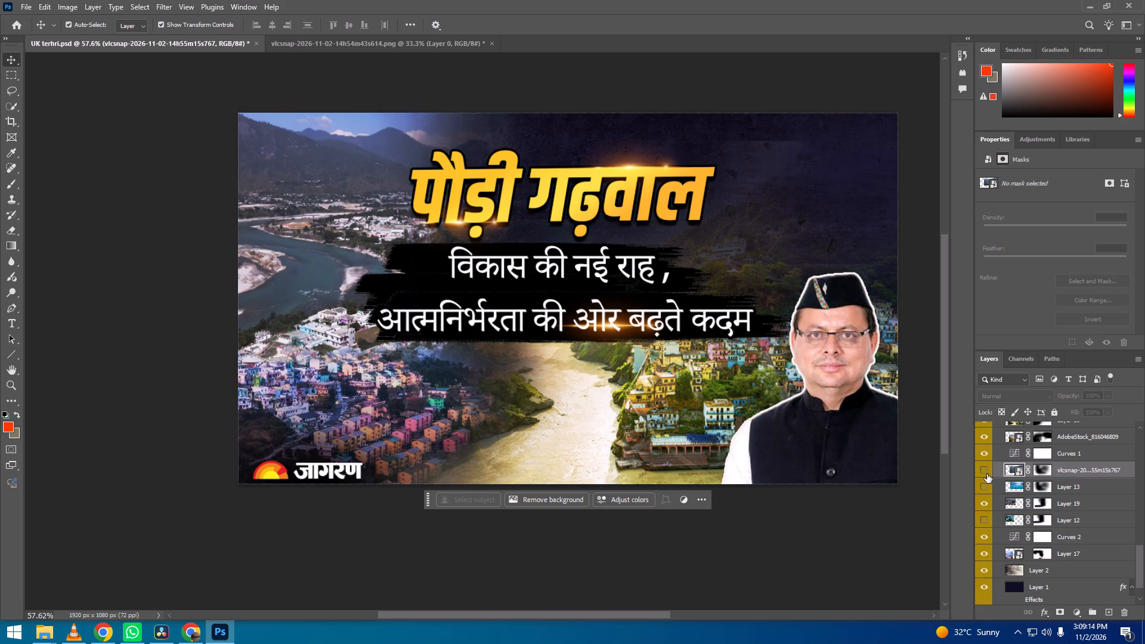
pyautogui.click(987, 471)
pyautogui.doubleClick(987, 471)
# Scale the masked village snapshot to about 95%, keep it against the canvas's right edge extending above the top, and deselect it.
pyautogui.click(824, 219)
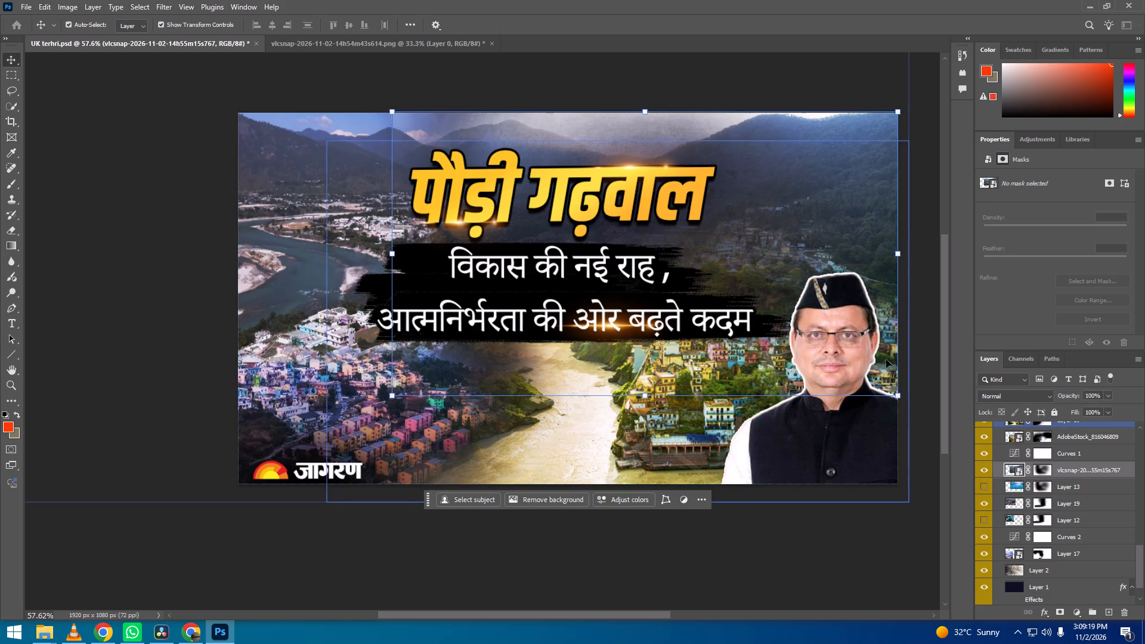
pyautogui.moveTo(897, 397); pyautogui.dragTo(778, 333)
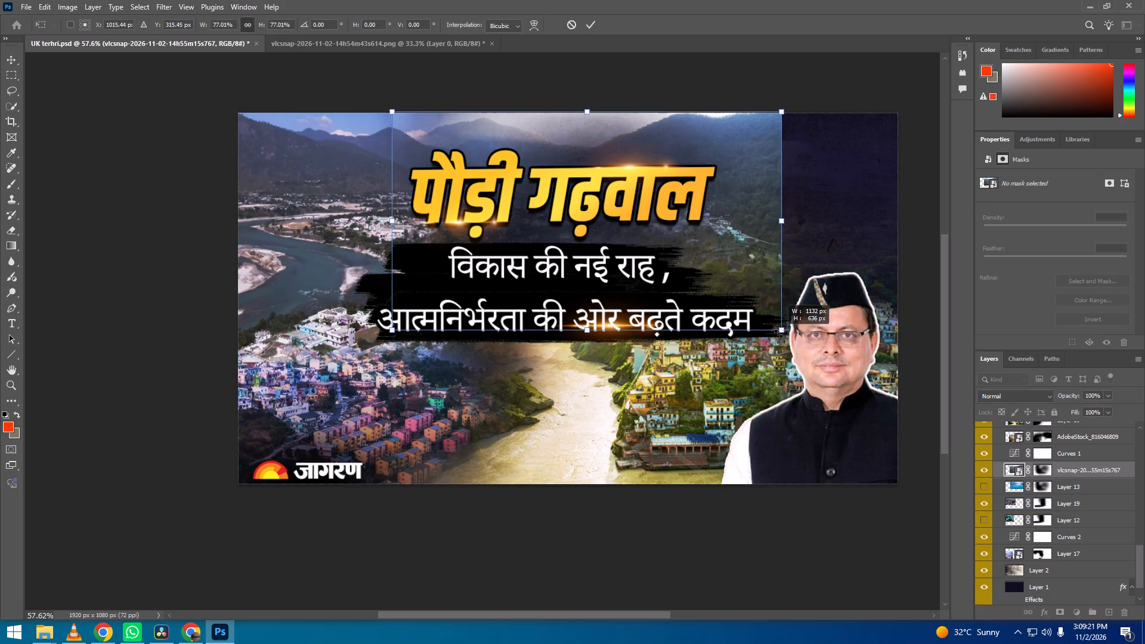
pyautogui.moveTo(778, 333); pyautogui.dragTo(821, 345)
pyautogui.moveTo(791, 262); pyautogui.dragTo(871, 265)
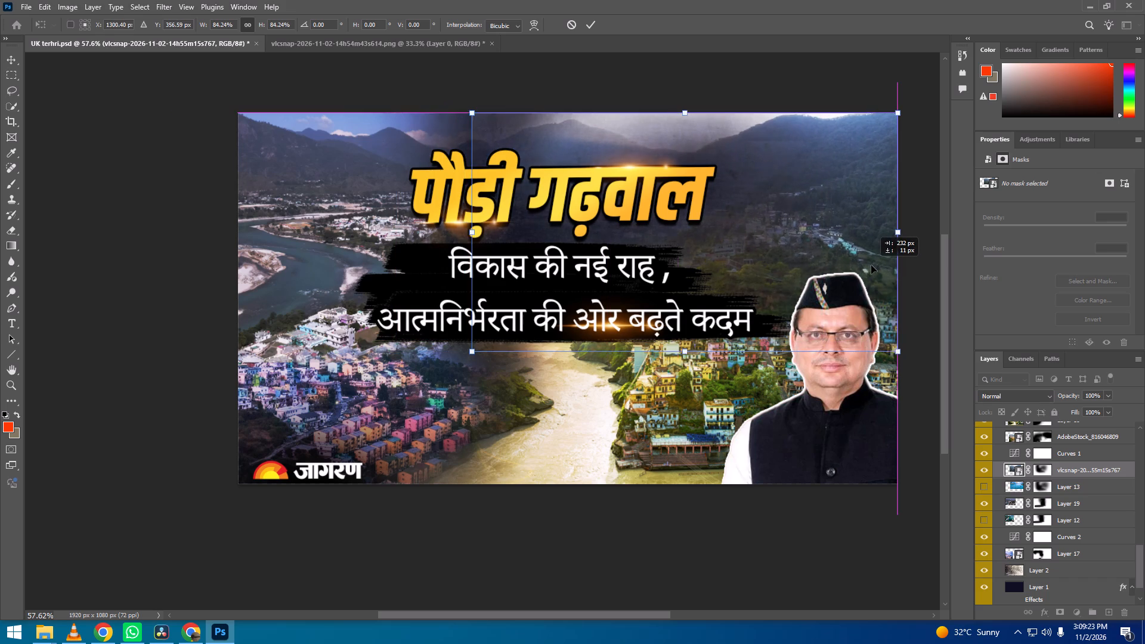
pyautogui.moveTo(871, 265); pyautogui.dragTo(870, 258)
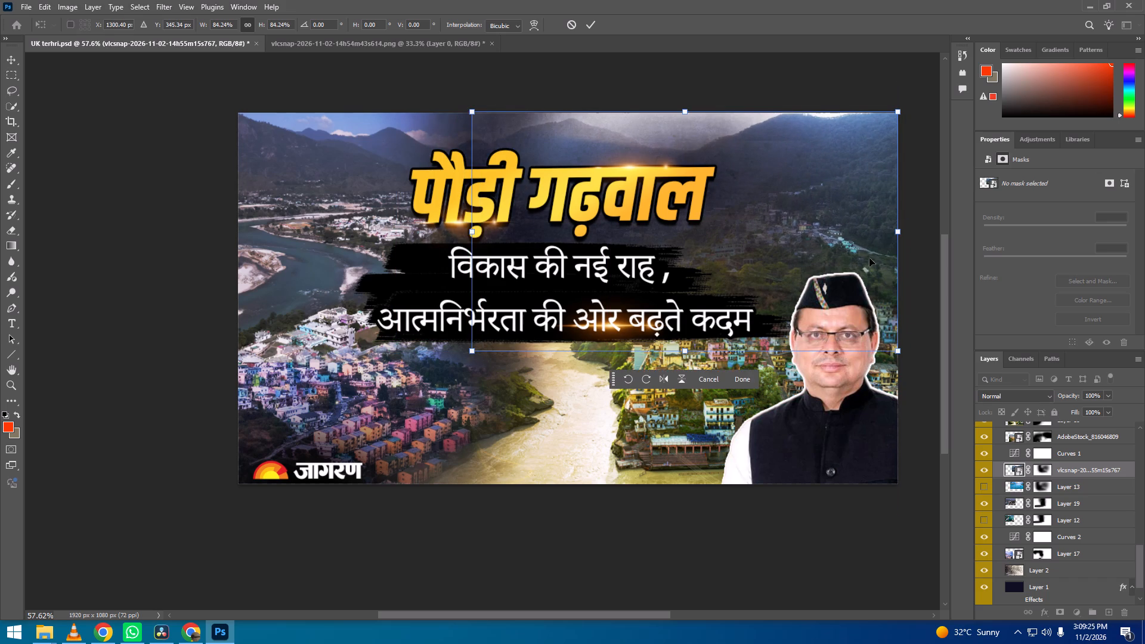
pyautogui.moveTo(471, 111); pyautogui.dragTo(431, 108)
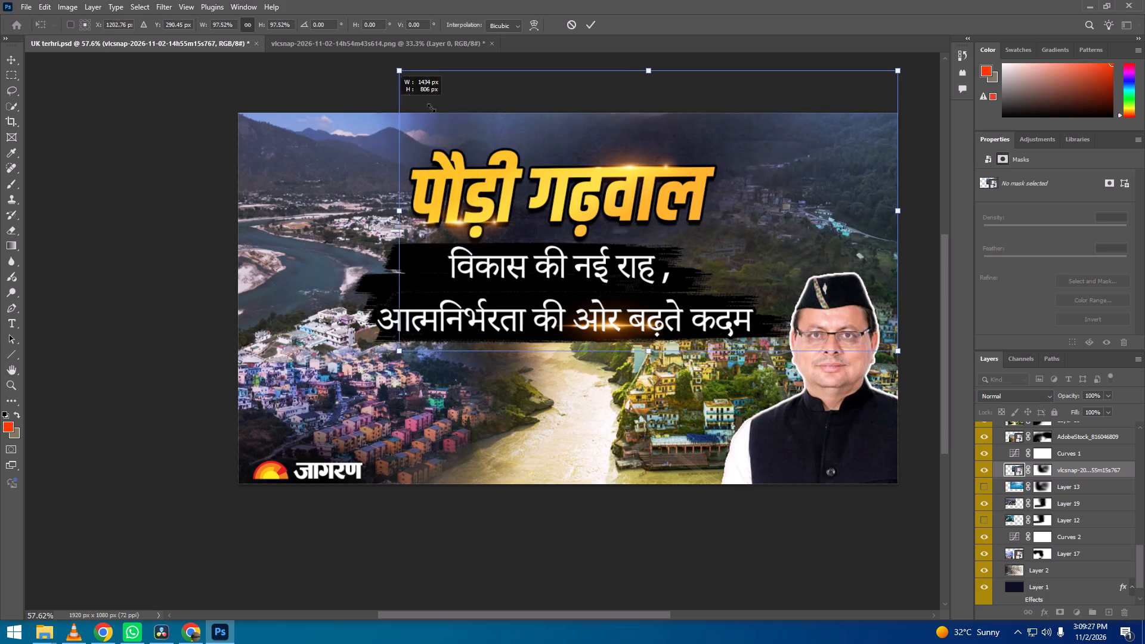
pyautogui.moveTo(431, 108); pyautogui.dragTo(402, 133)
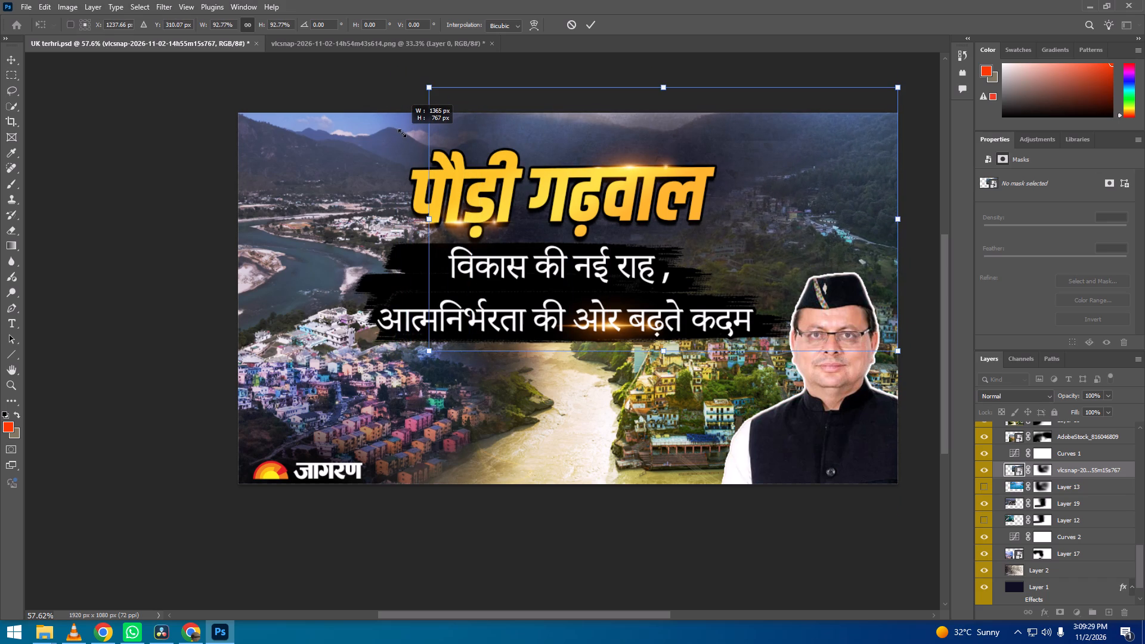
pyautogui.moveTo(402, 133); pyautogui.dragTo(382, 137)
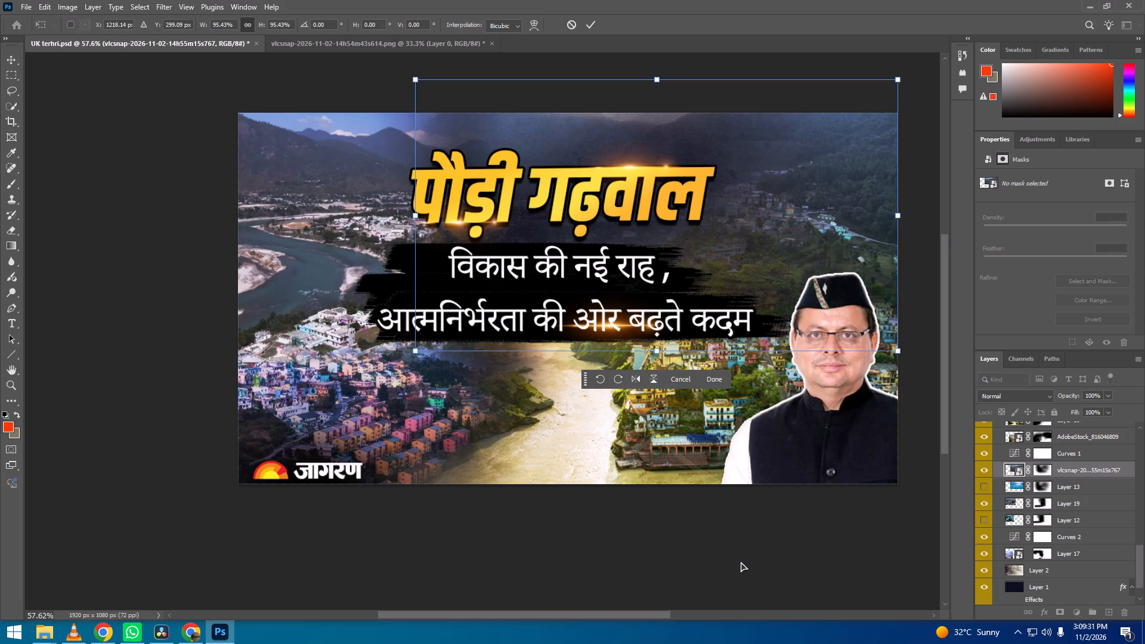
pyautogui.doubleClick(741, 562)
pyautogui.click(819, 563)
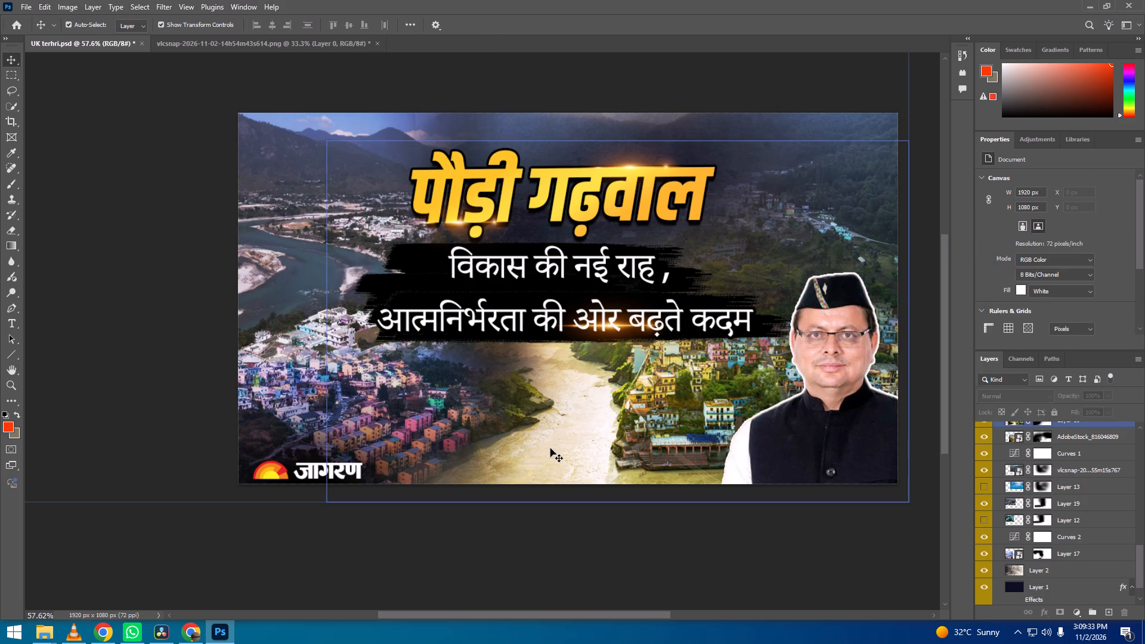
# Check which background areas Layer 17, the village snapshot and Layer 16 cover by toggling their visibility.
pyautogui.click(573, 447)
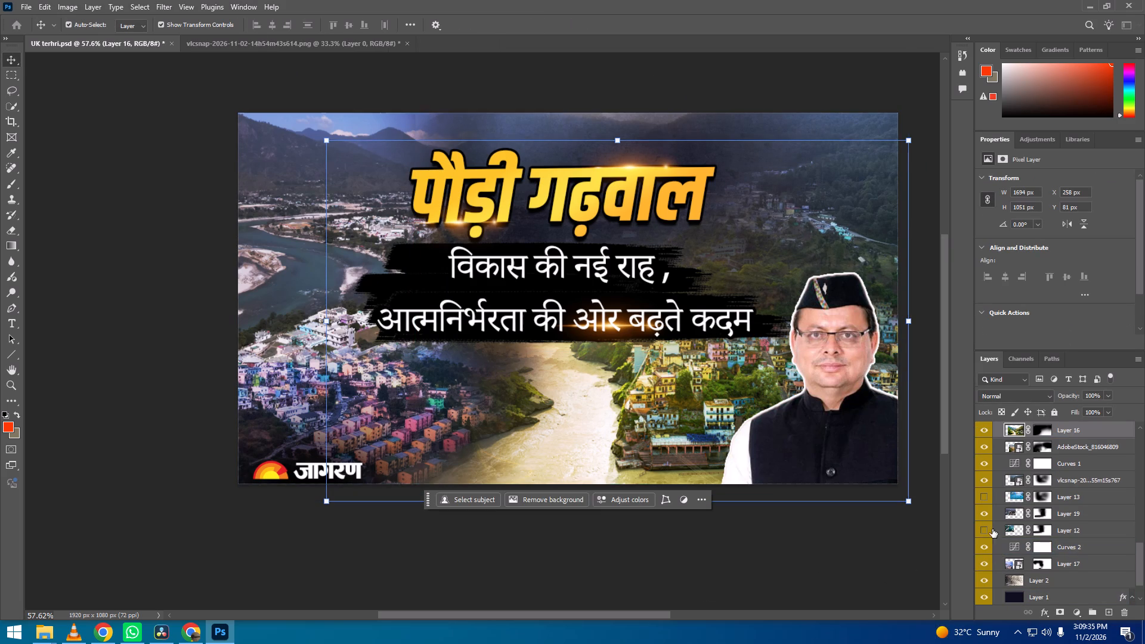
pyautogui.doubleClick(986, 515)
pyautogui.click(983, 550)
pyautogui.click(983, 550)
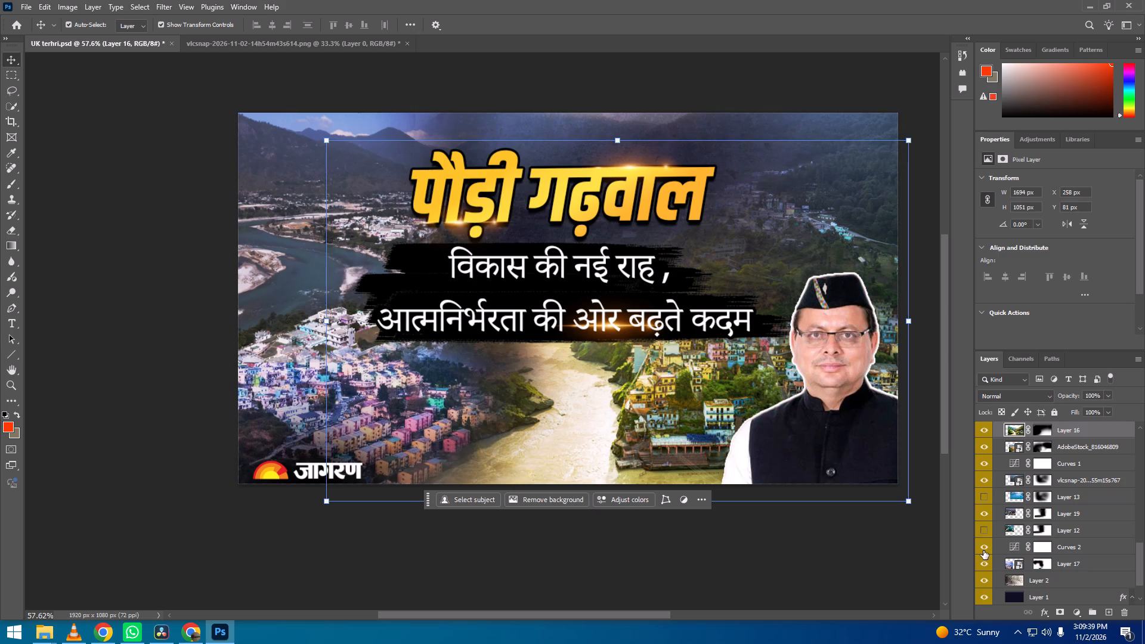
pyautogui.click(986, 561)
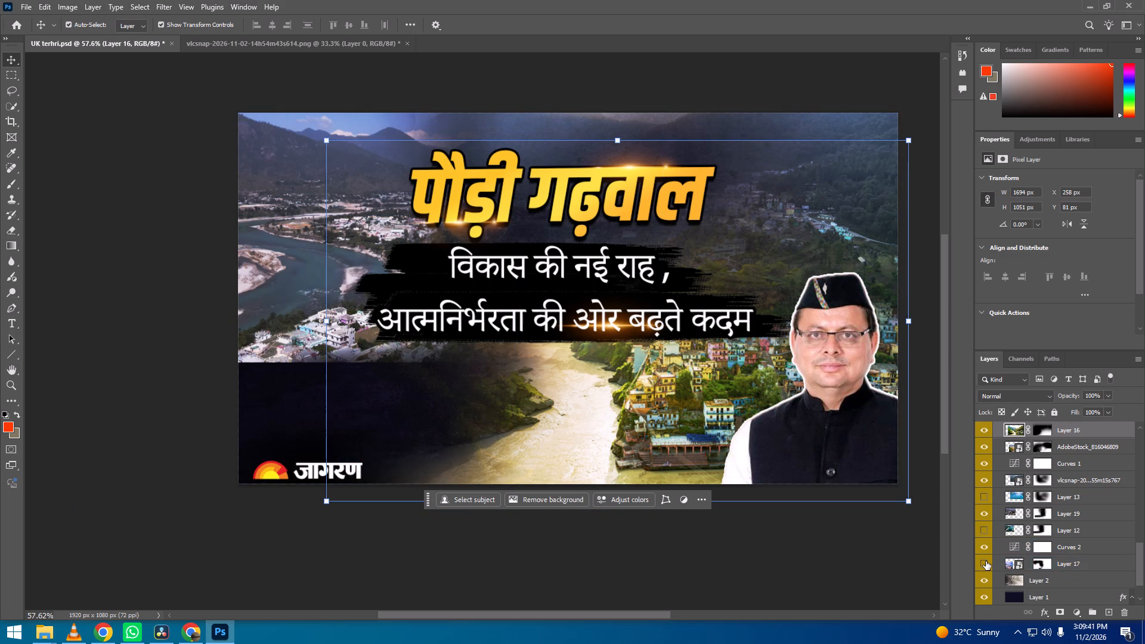
pyautogui.click(986, 561)
pyautogui.click(986, 561)
pyautogui.click(986, 561)
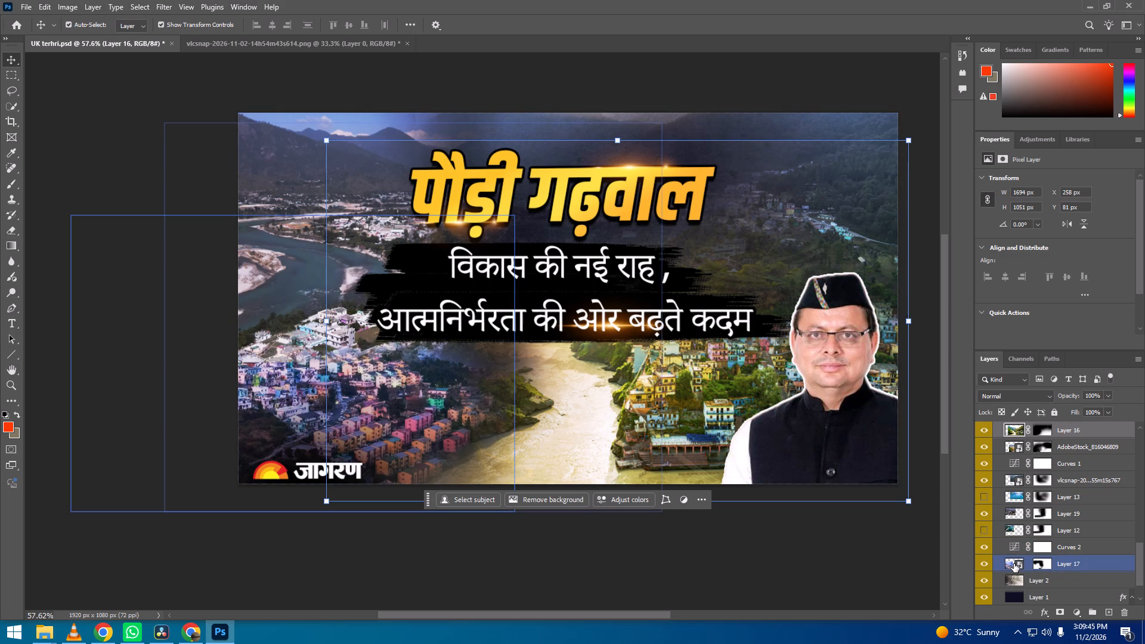
pyautogui.click(984, 481)
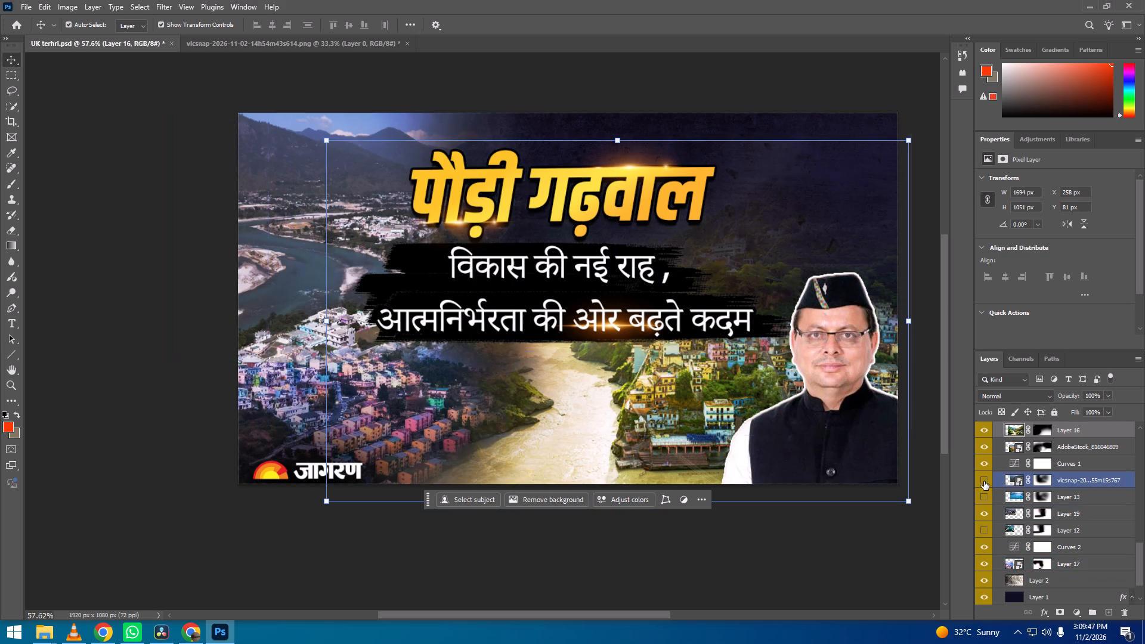
pyautogui.click(984, 481)
pyautogui.scroll(1, 984, 481)
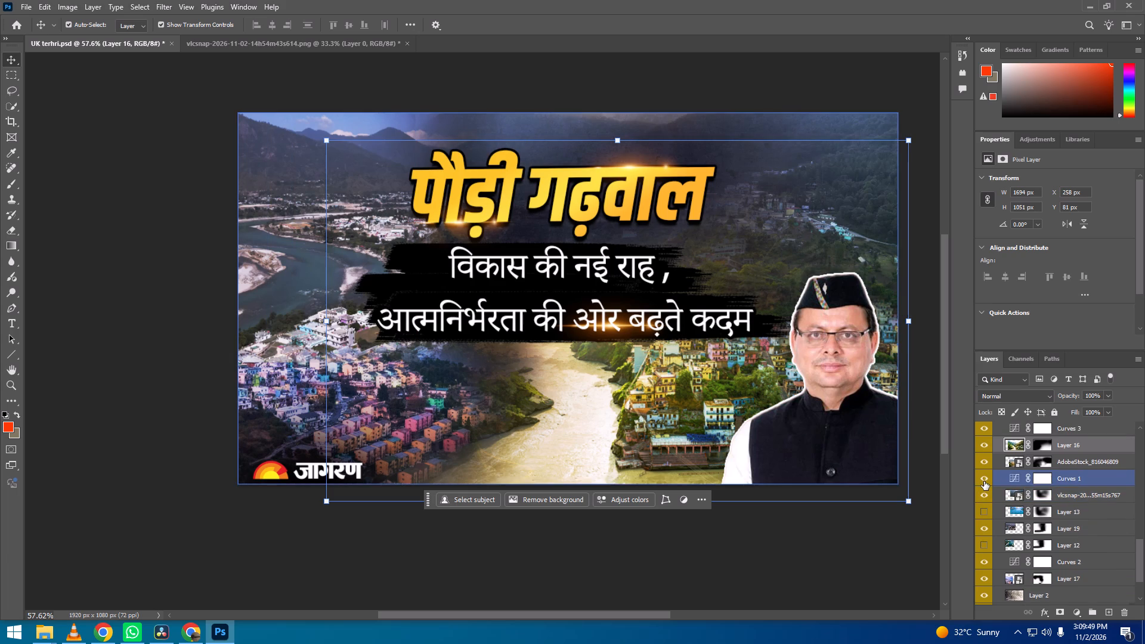
pyautogui.click(983, 443)
pyautogui.click(983, 443)
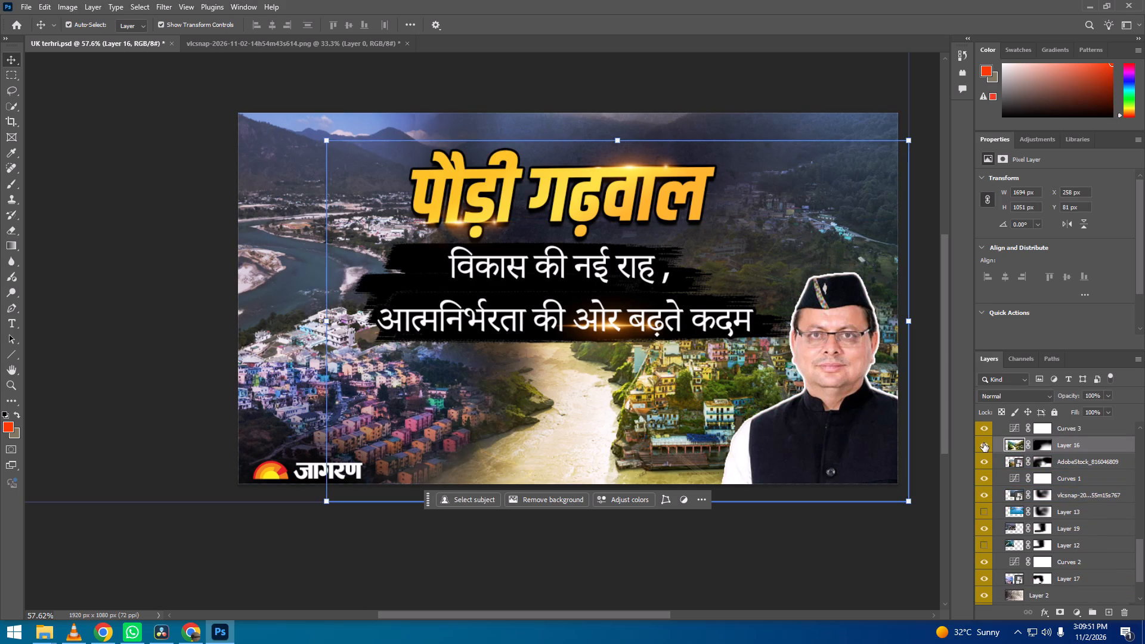
pyautogui.click(1010, 444)
pyautogui.hotkey('alt', 'Tab')
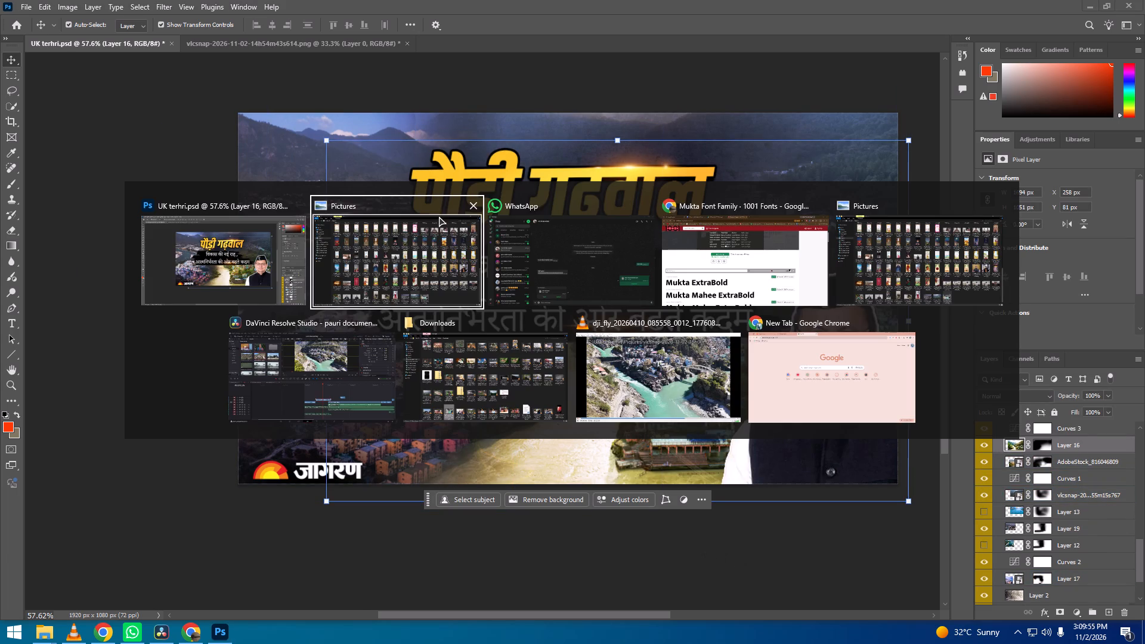
pyautogui.keyDown('alt'); pyautogui.click(445, 273); pyautogui.keyUp('alt')
pyautogui.click(765, 555)
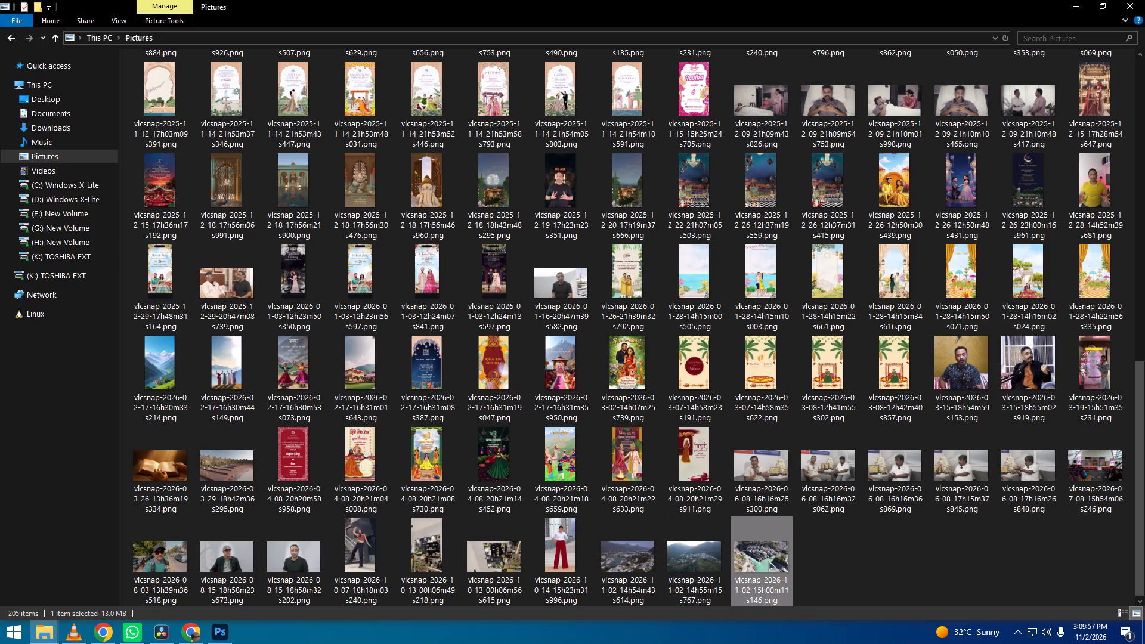
pyautogui.moveTo(769, 563); pyautogui.dragTo(616, 463)
pyautogui.hotkey('alt', 'Tab')
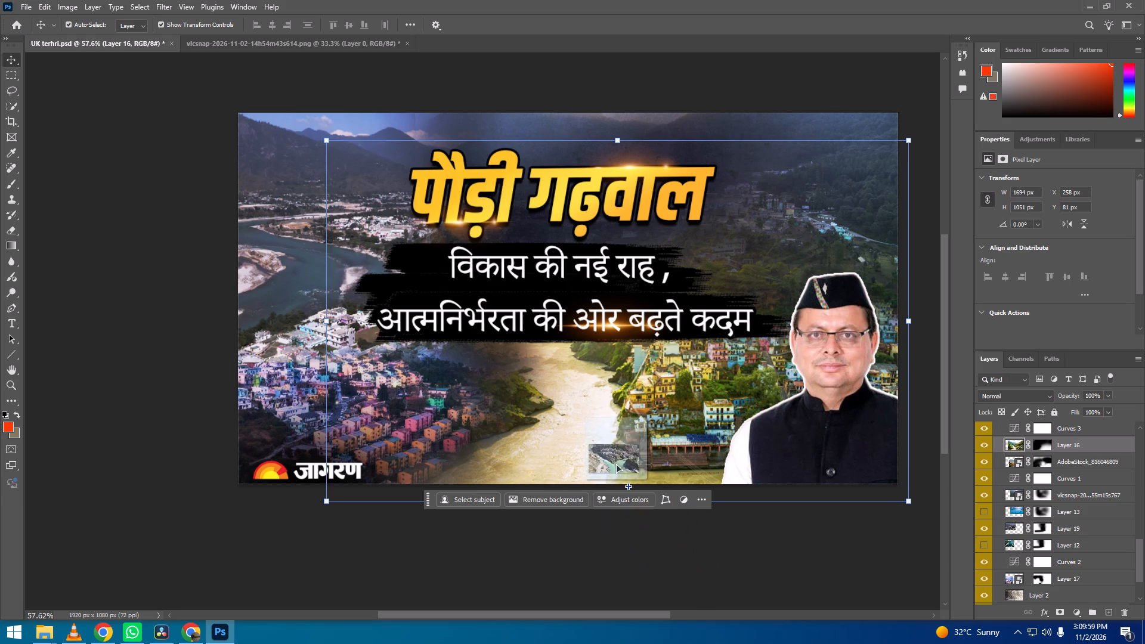
pyautogui.moveTo(616, 463); pyautogui.dragTo(594, 429)
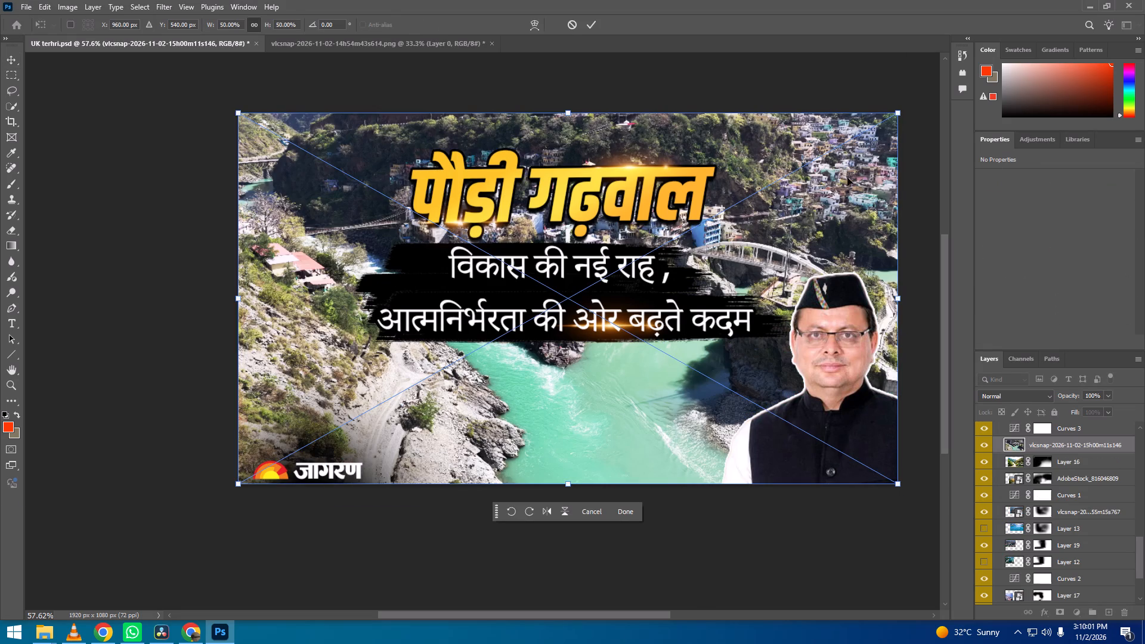
# Scale the placed river-gorge snapshot to about 36.8% and fit it into the canvas's bottom-right corner.
pyautogui.moveTo(896, 113); pyautogui.dragTo(742, 247)
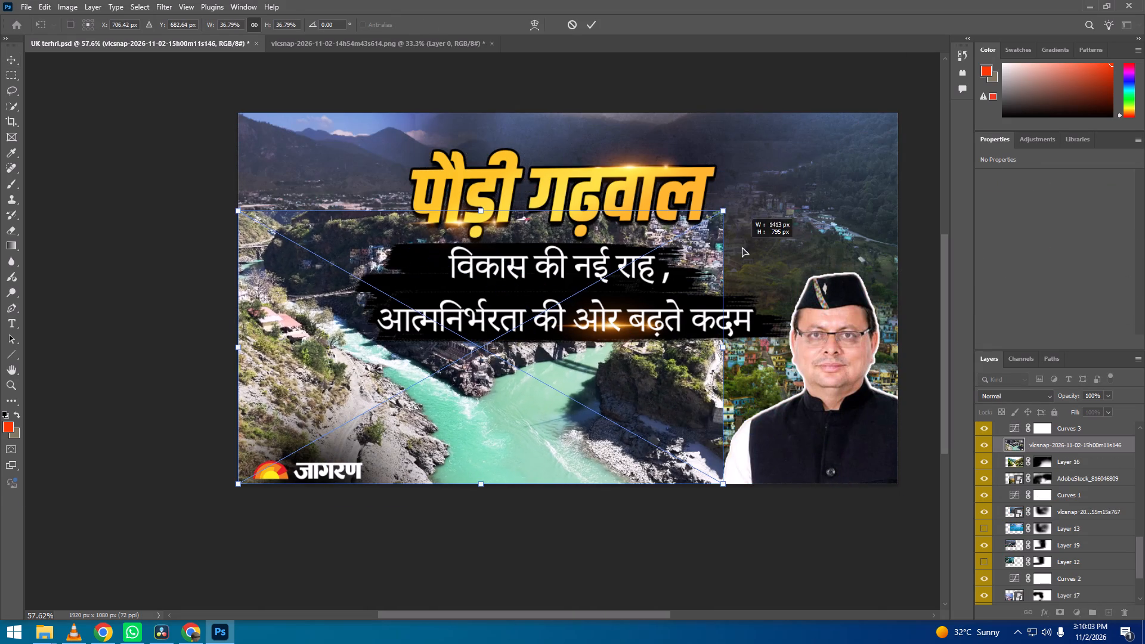
pyautogui.moveTo(742, 247); pyautogui.dragTo(742, 247)
pyautogui.moveTo(639, 407); pyautogui.dragTo(814, 406)
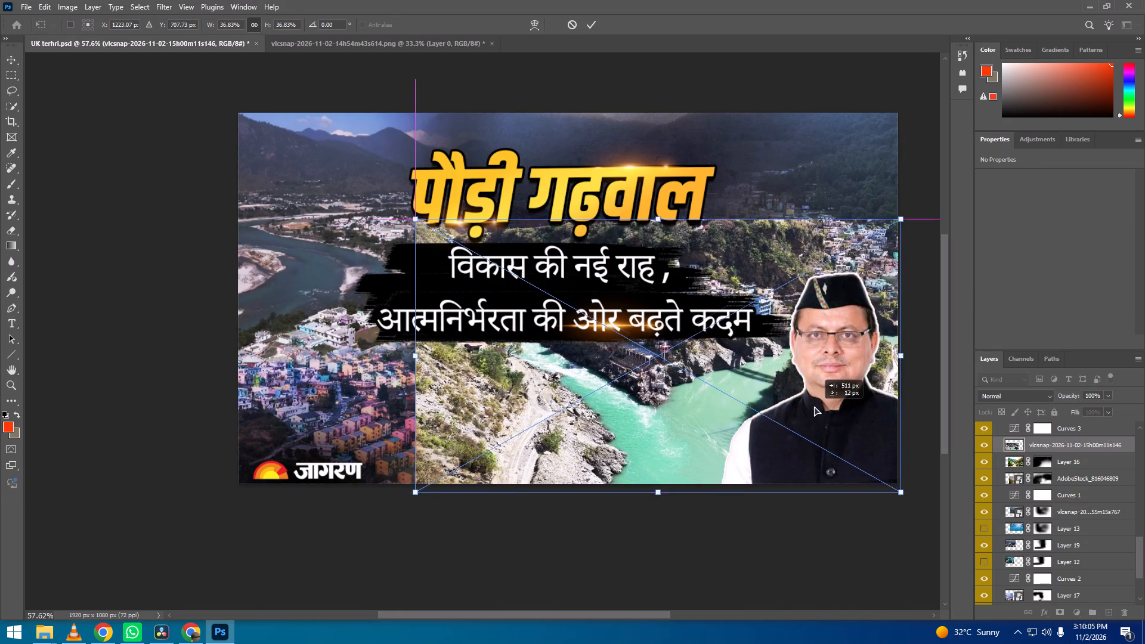
pyautogui.moveTo(814, 406); pyautogui.dragTo(812, 408)
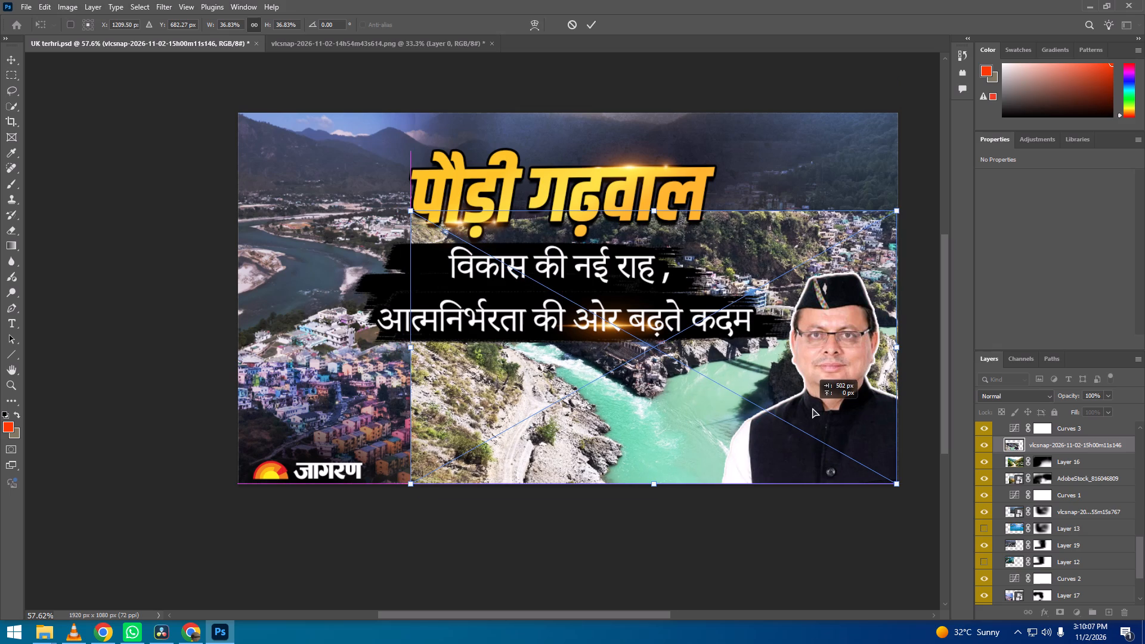
pyautogui.moveTo(812, 408); pyautogui.dragTo(816, 408)
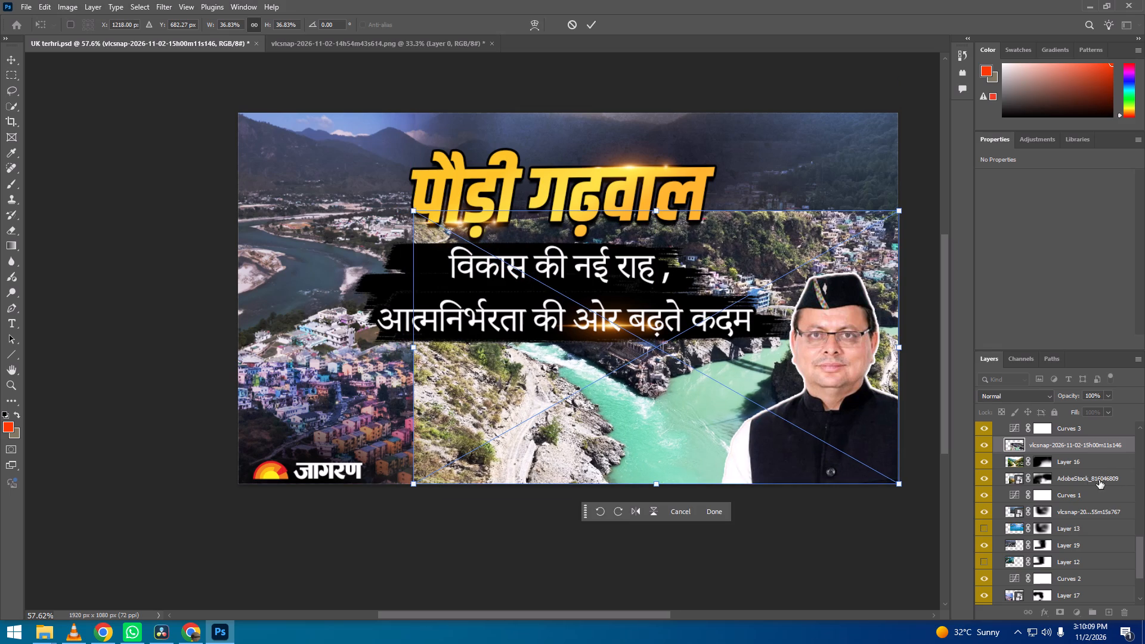
# Copy Layer 16's mask onto the river-gorge snapshot layer, hide Layer 16, and deselect the snapshot.
pyautogui.keyDown('alt'); pyautogui.moveTo(1042, 464); pyautogui.dragTo(1044, 449); pyautogui.keyUp('alt')
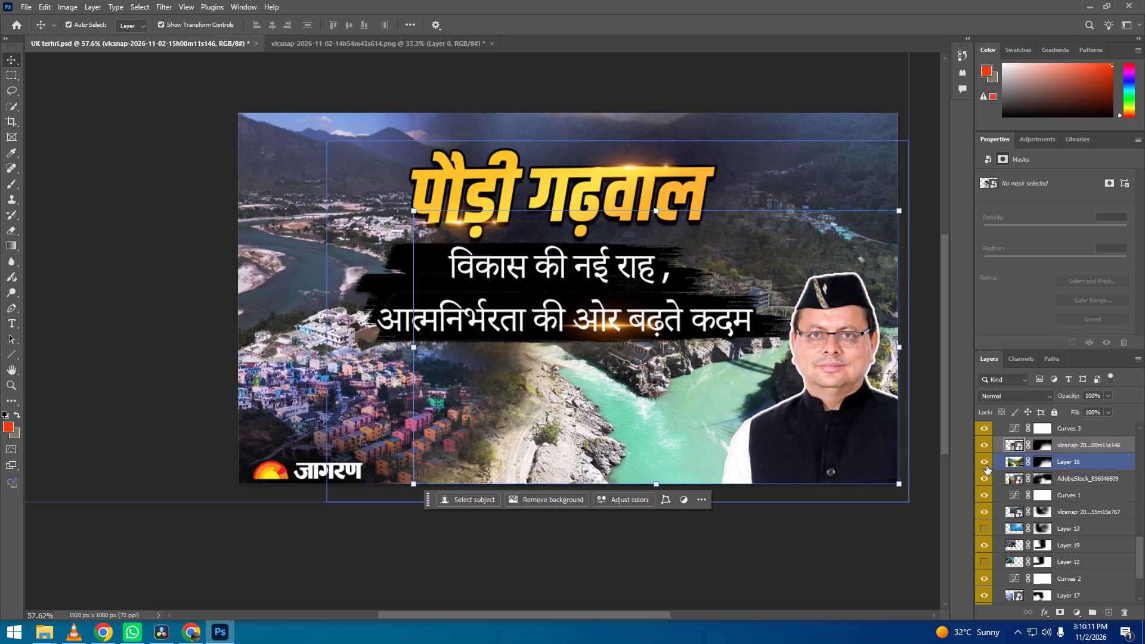
pyautogui.click(985, 464)
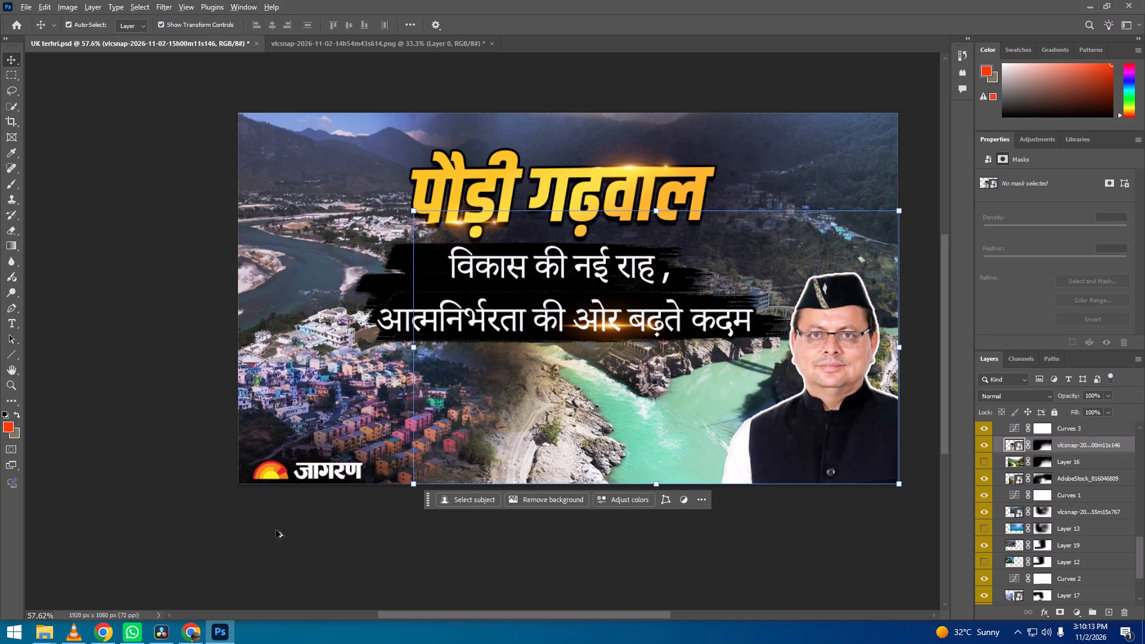
pyautogui.keyDown('alt'); pyautogui.scroll(-5, 276, 530); pyautogui.keyUp('alt')
pyautogui.click(710, 522)
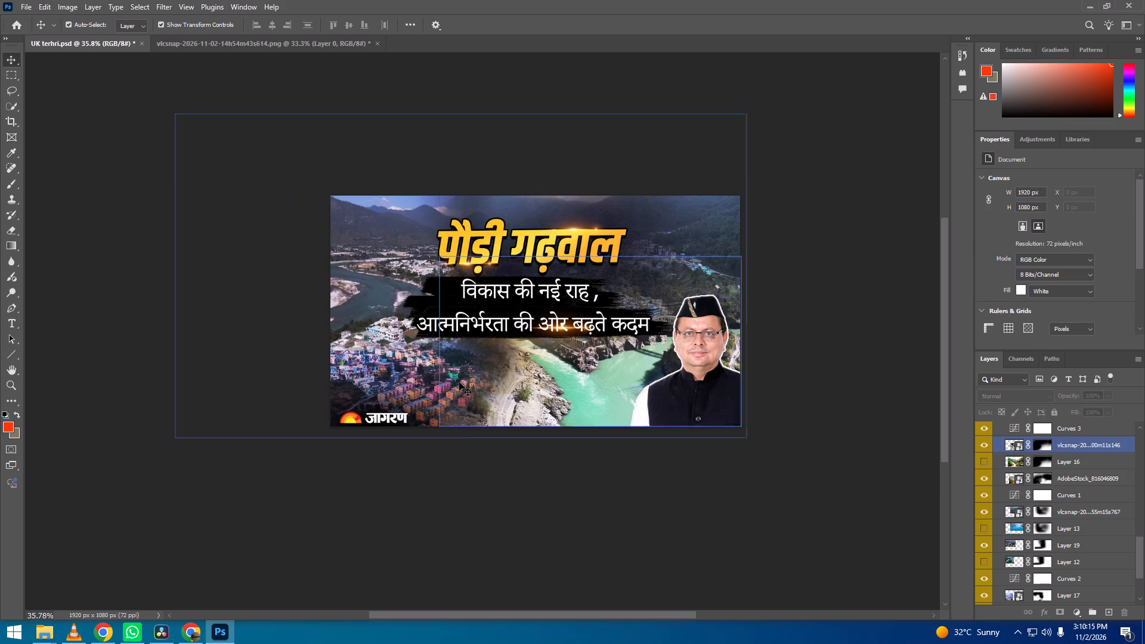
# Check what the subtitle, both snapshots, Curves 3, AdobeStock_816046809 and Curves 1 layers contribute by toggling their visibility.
pyautogui.click(380, 395)
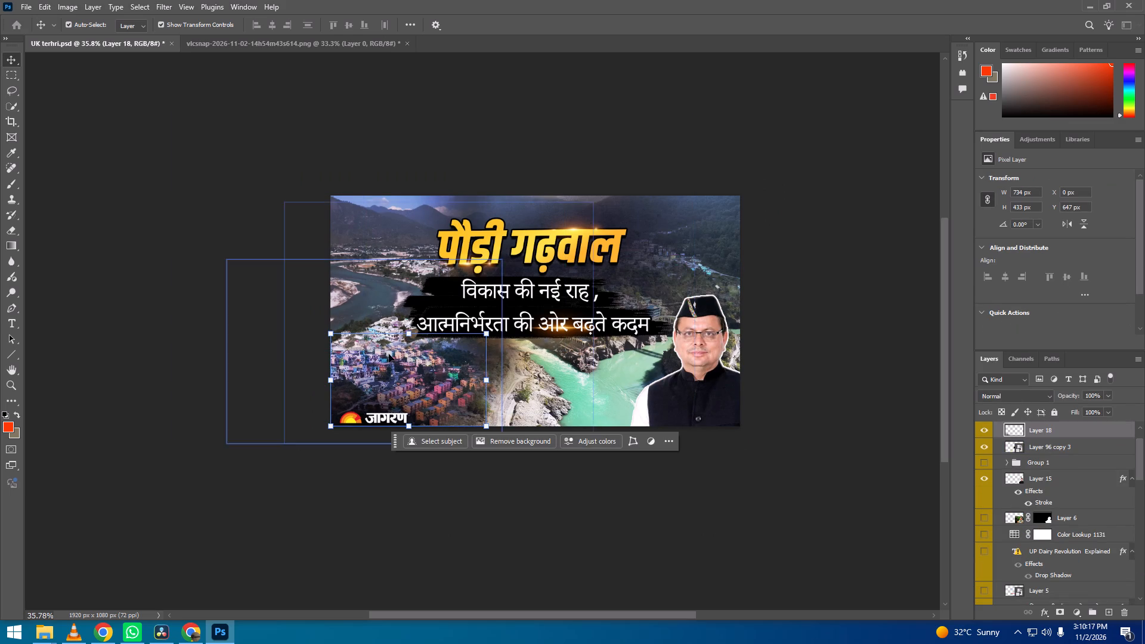
pyautogui.scroll(5, 1029, 473)
pyautogui.scroll(-5, 1030, 473)
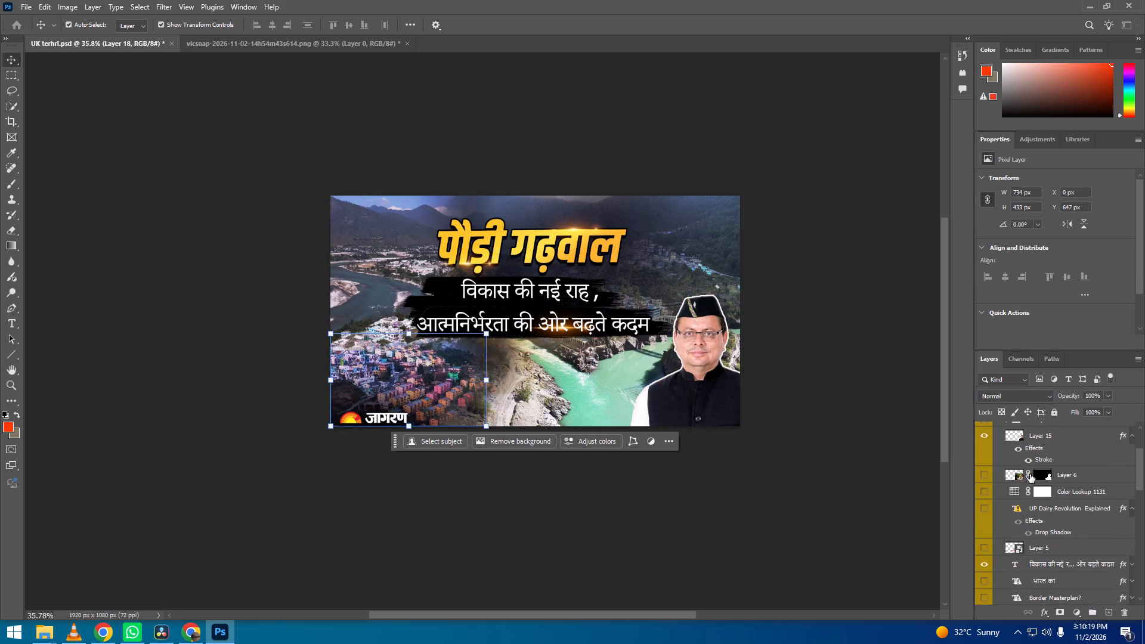
pyautogui.scroll(-3, 994, 518)
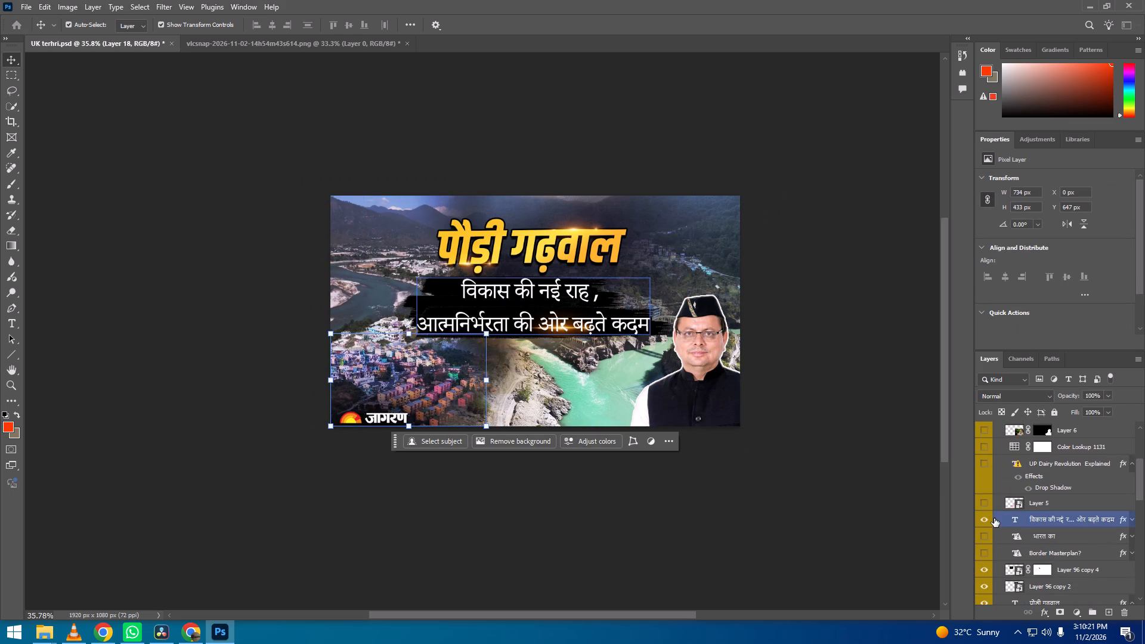
pyautogui.doubleClick(985, 518)
pyautogui.scroll(-6, 1001, 550)
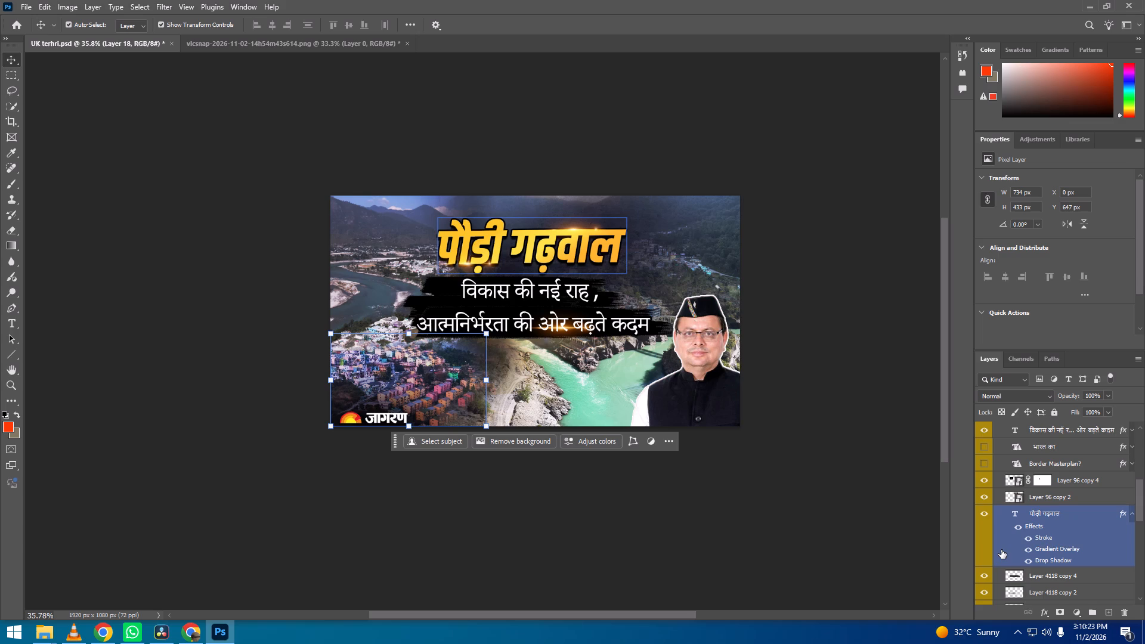
pyautogui.scroll(-14, 989, 499)
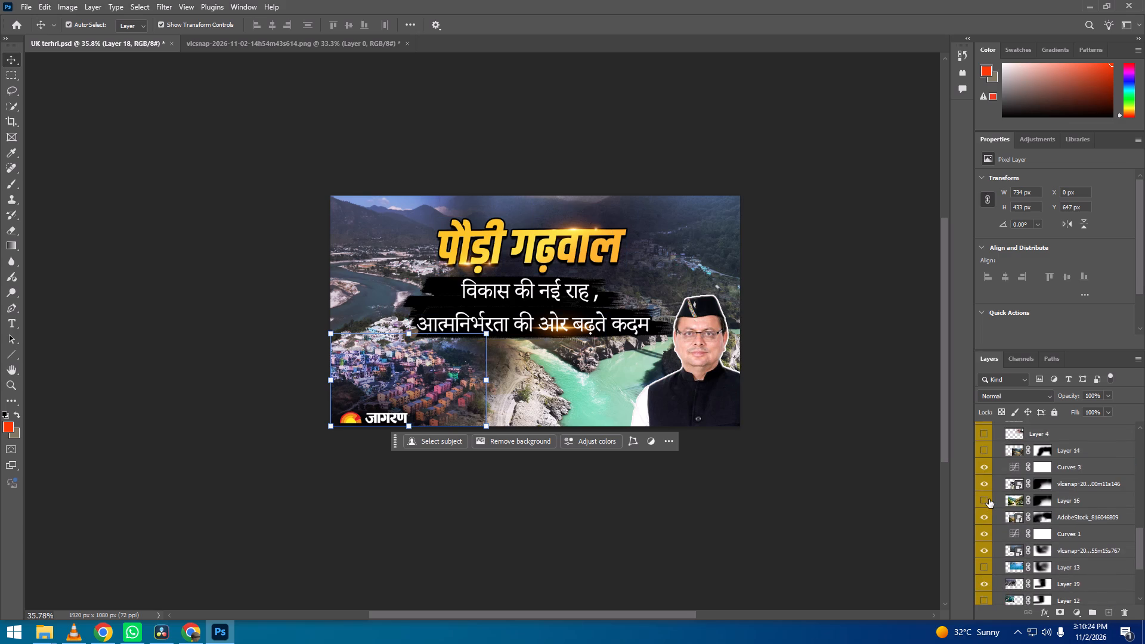
pyautogui.click(986, 486)
pyautogui.click(986, 486)
pyautogui.click(984, 469)
pyautogui.click(984, 469)
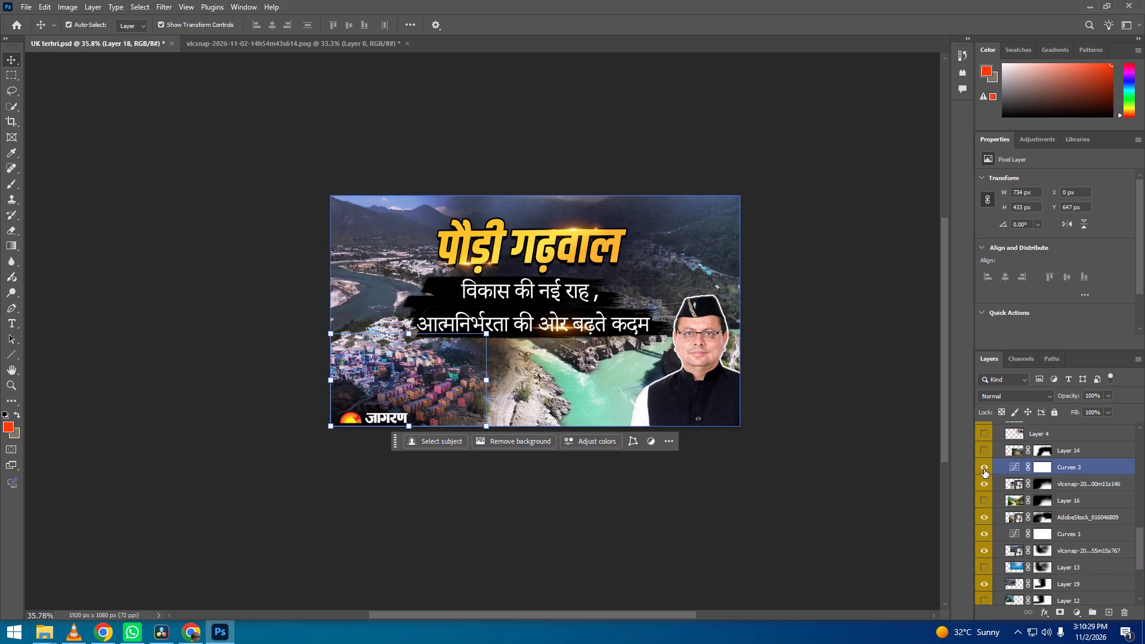
pyautogui.doubleClick(984, 469)
pyautogui.click(986, 520)
pyautogui.click(986, 520)
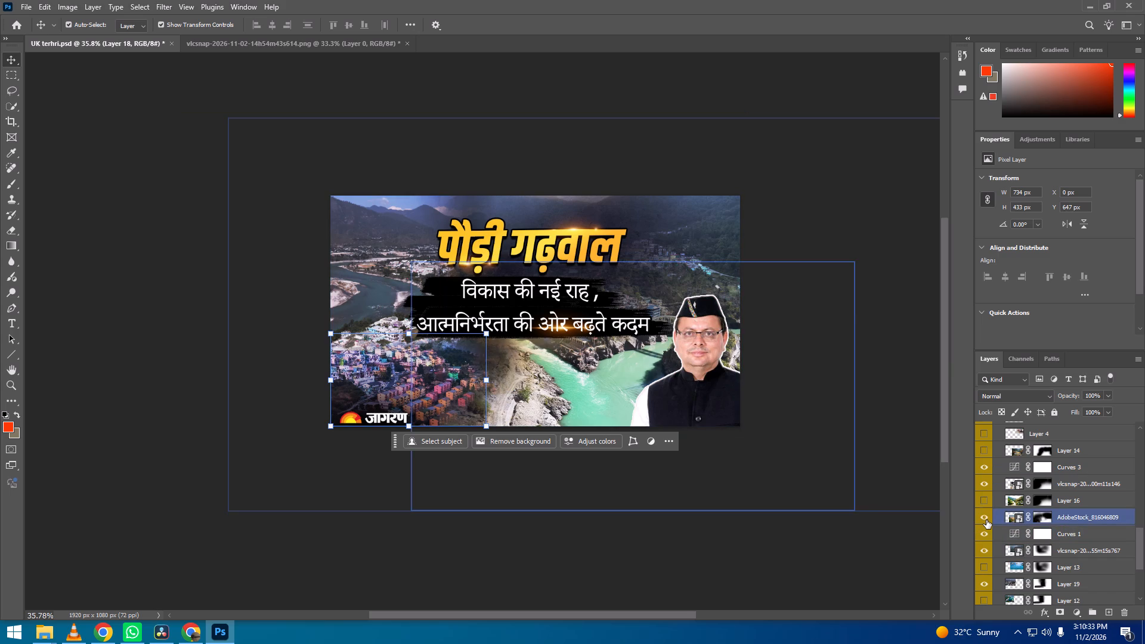
pyautogui.click(986, 520)
pyautogui.click(986, 520)
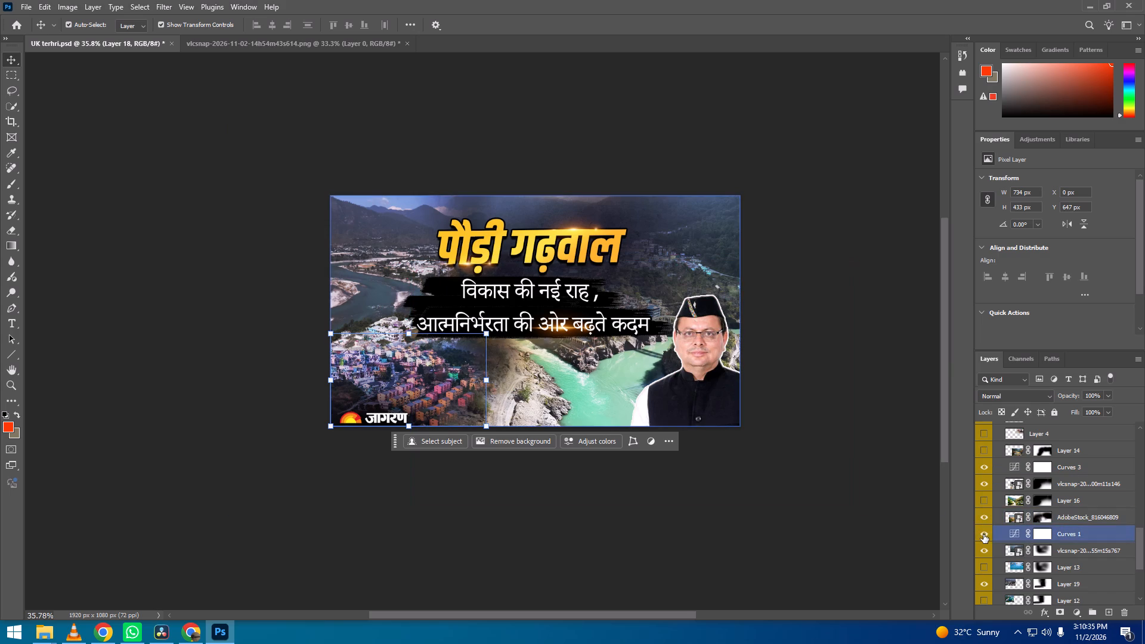
pyautogui.click(983, 534)
pyautogui.click(983, 534)
pyautogui.click(984, 553)
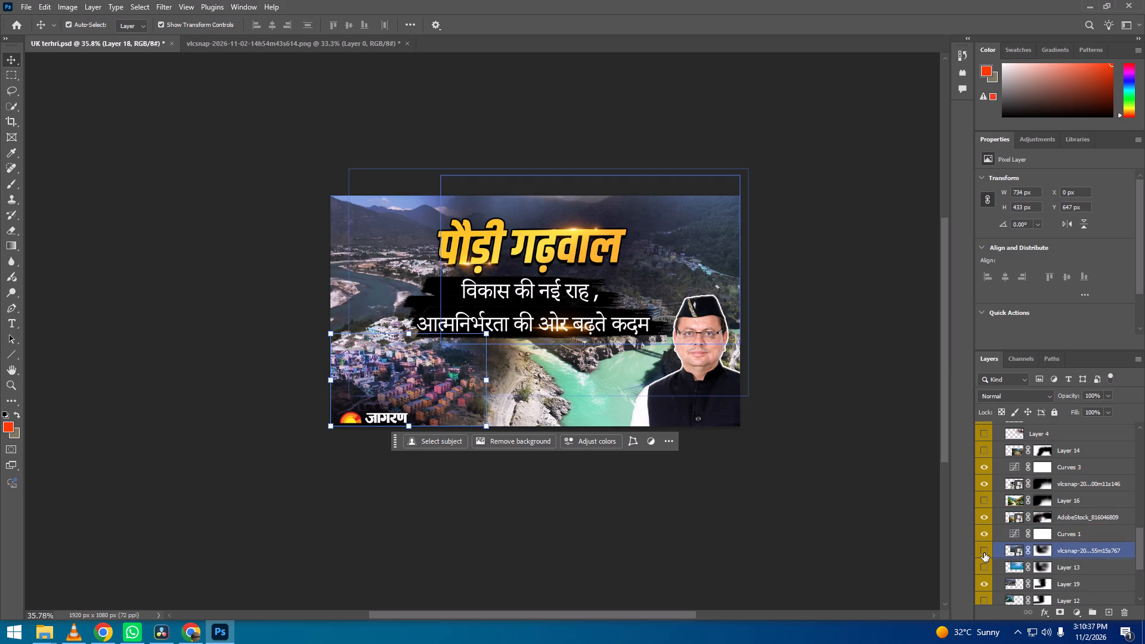
pyautogui.click(984, 553)
pyautogui.click(984, 551)
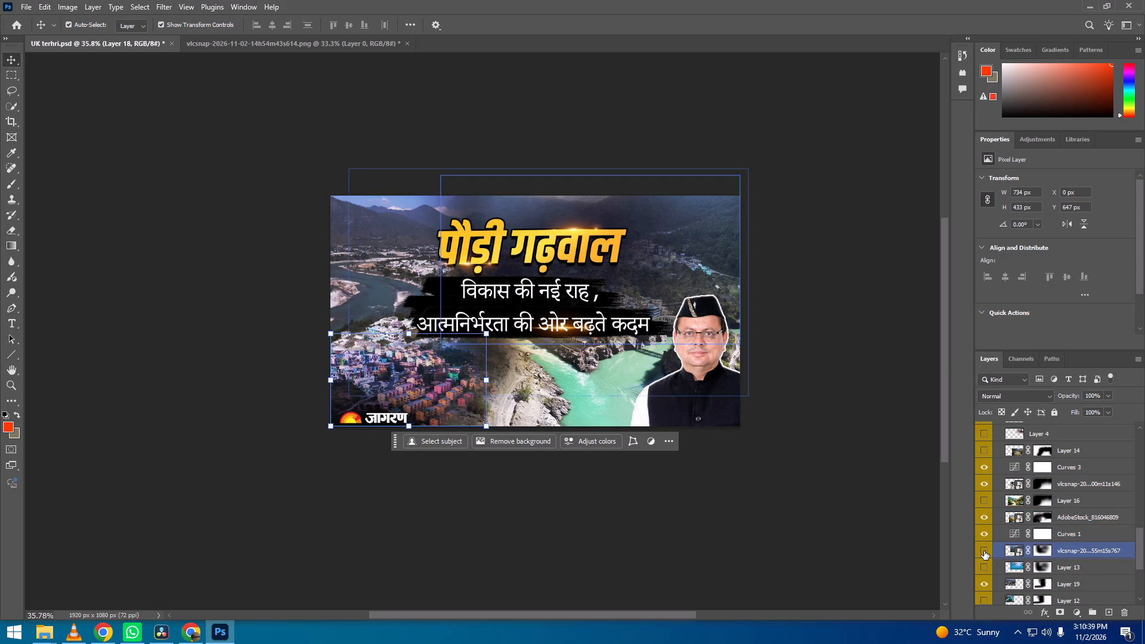
pyautogui.click(984, 551)
# Check which background areas Layer 13, Layer 19, Layer 12 and Layer 17 cover by toggling their visibility.
pyautogui.click(980, 569)
pyautogui.click(980, 569)
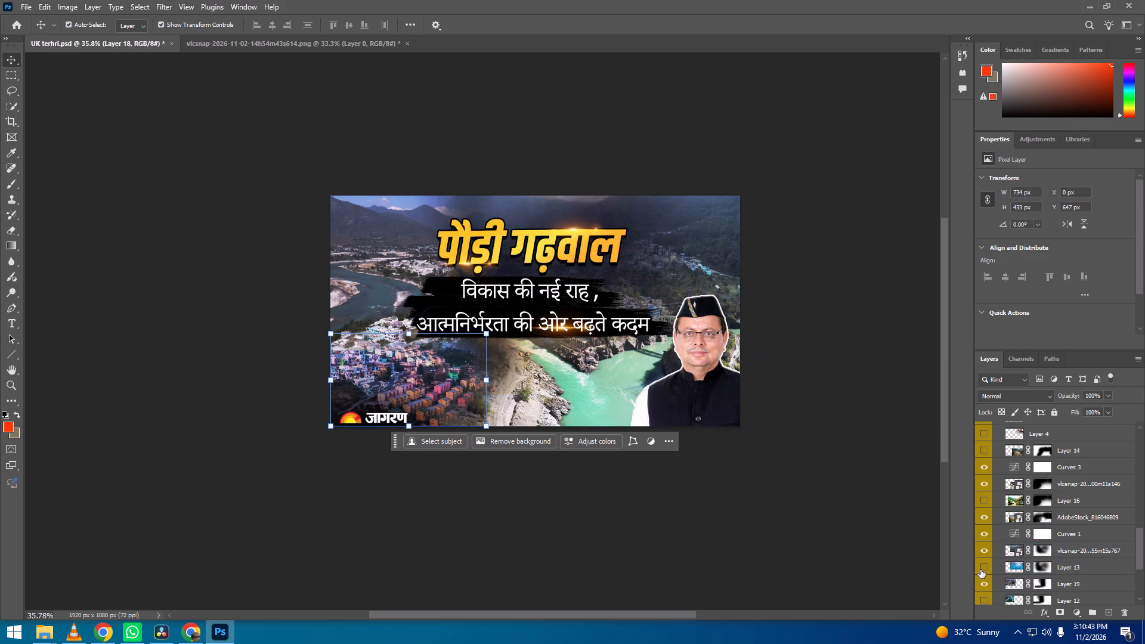
pyautogui.click(980, 569)
pyautogui.click(980, 569)
pyautogui.click(980, 569)
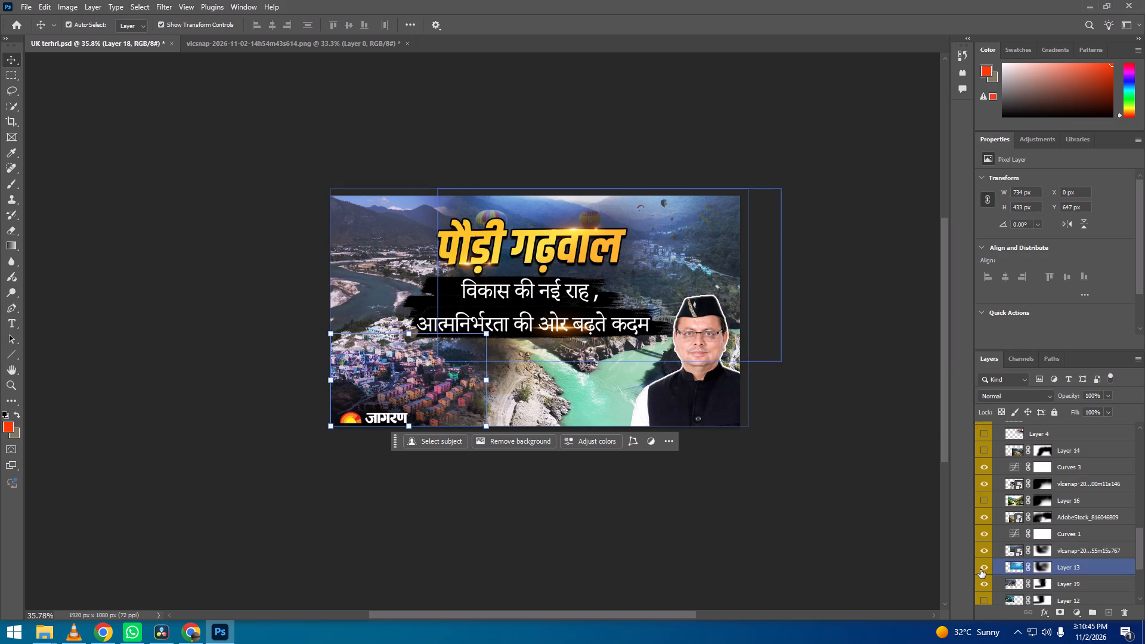
pyautogui.doubleClick(980, 569)
pyautogui.scroll(-4, 987, 572)
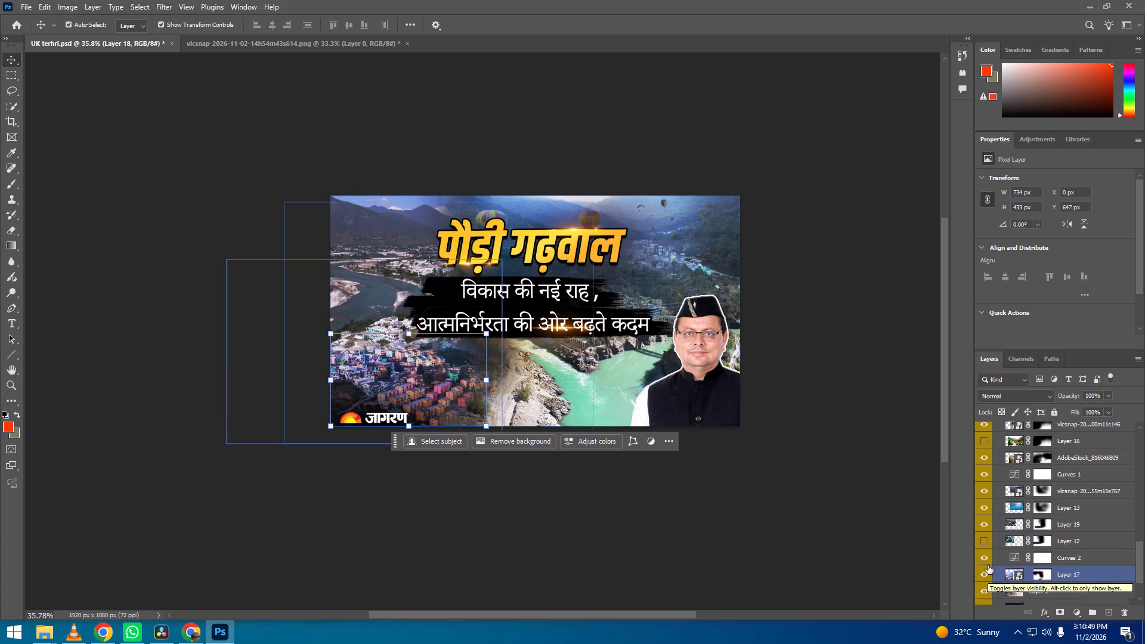
pyautogui.click(989, 506)
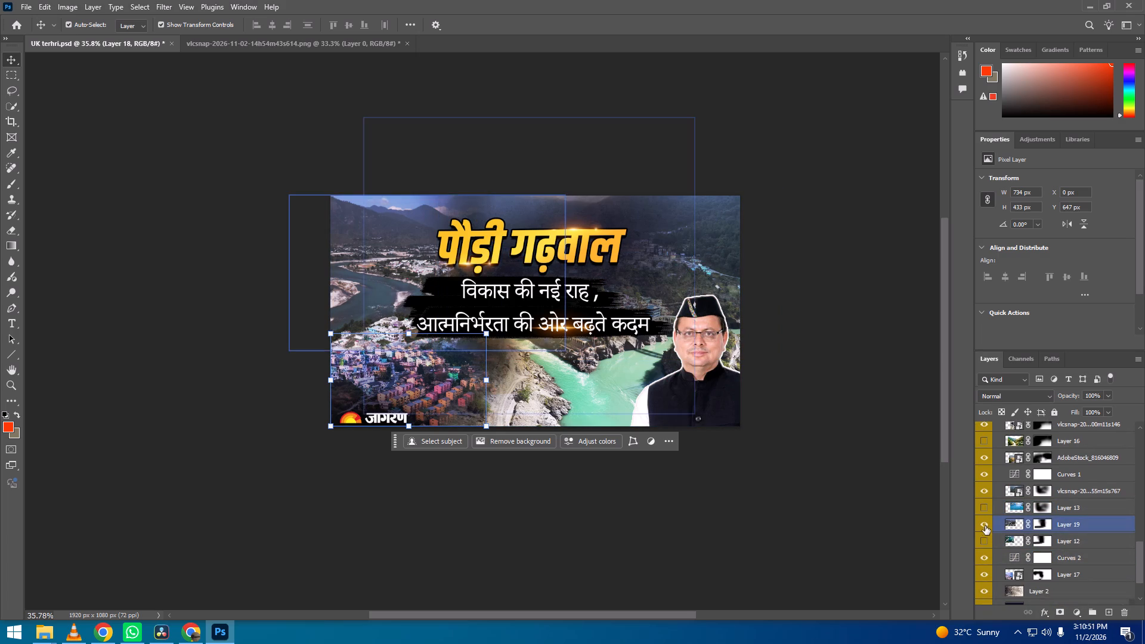
pyautogui.click(985, 525)
pyautogui.click(985, 525)
pyautogui.click(984, 543)
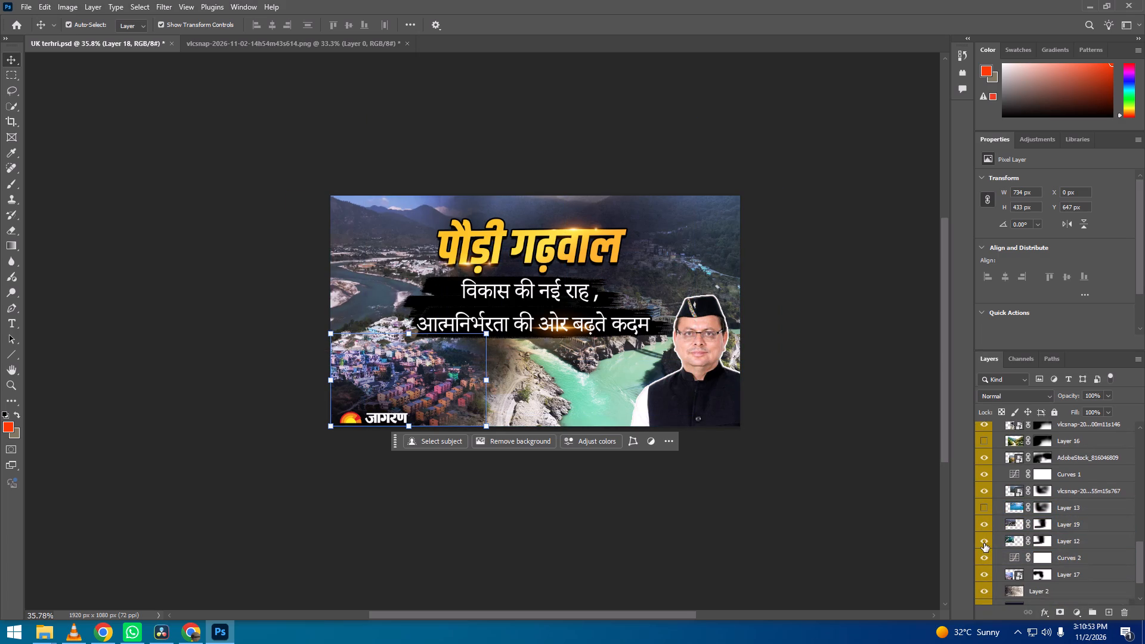
pyautogui.click(984, 543)
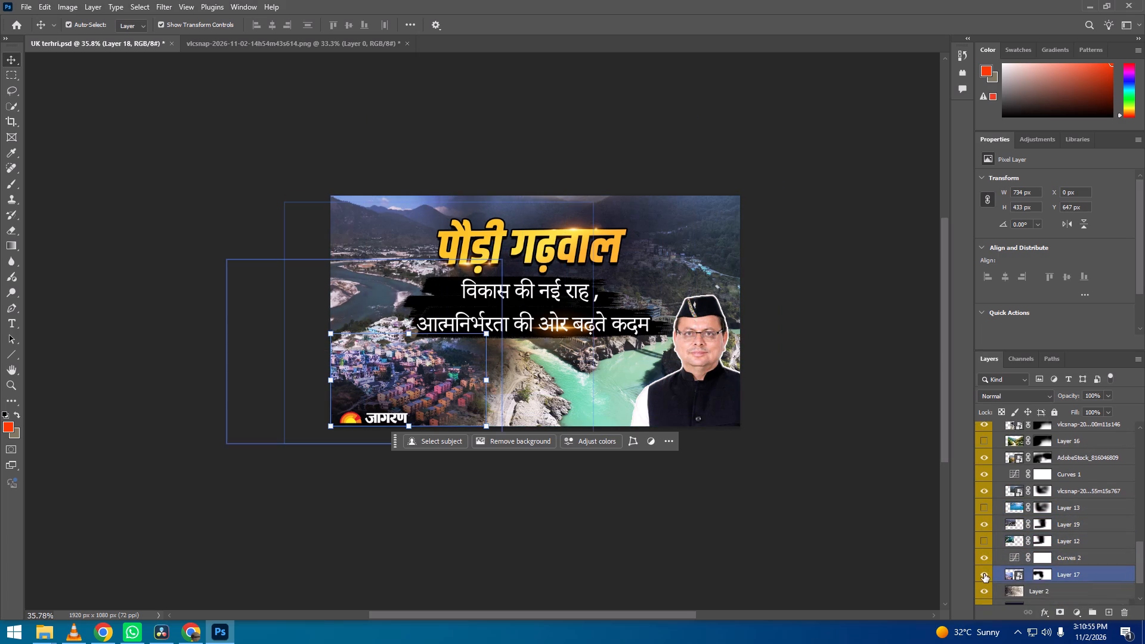
pyautogui.click(982, 574)
pyautogui.click(983, 574)
pyautogui.click(983, 574)
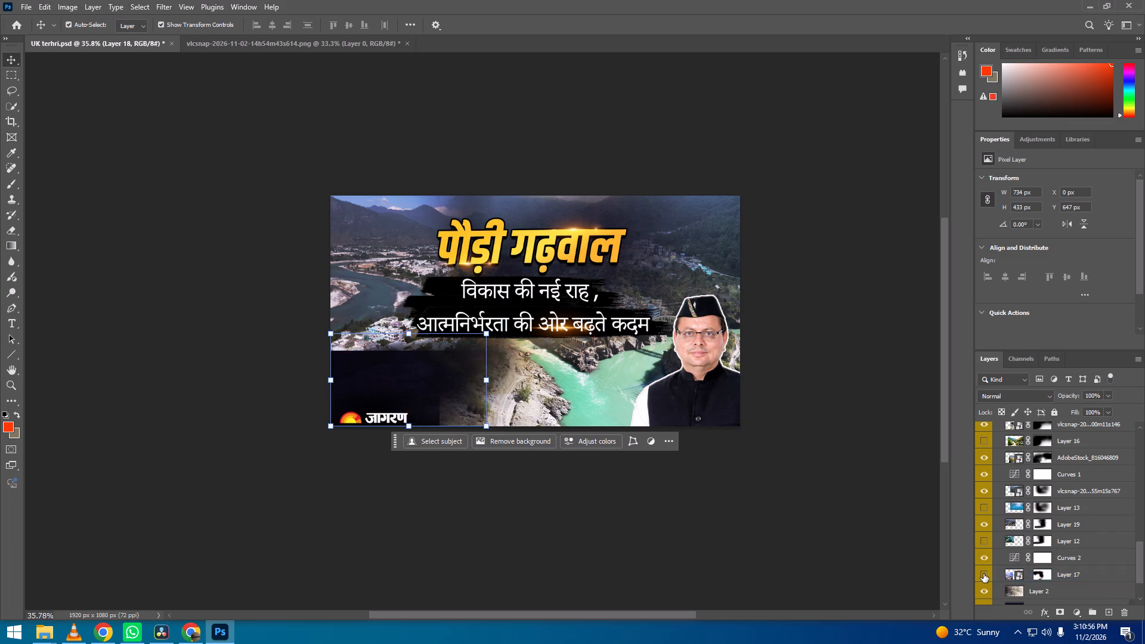
# Turn the visibility of Layer 17 back on.
pyautogui.click(983, 574)
# Switch to the Pictures folder in File Explorer and look through the video snapshots for another background photo.
pyautogui.hotkey('alt', 'Tab')
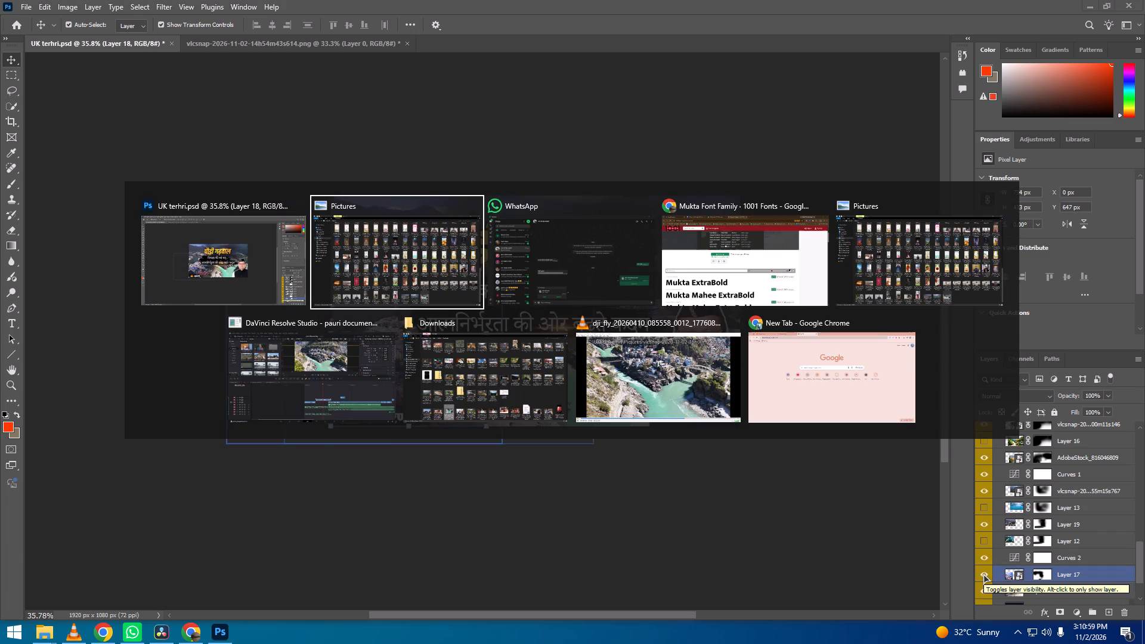
pyautogui.keyDown('alt'); pyautogui.click(358, 275); pyautogui.keyUp('alt')
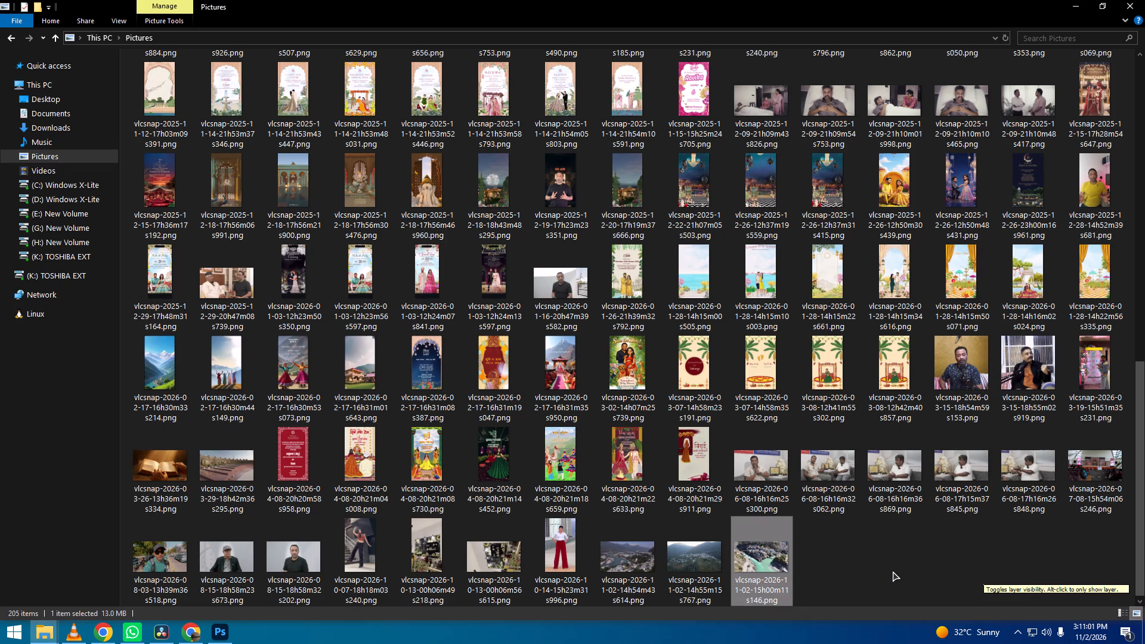
pyautogui.hotkey('alt', 'Tab')
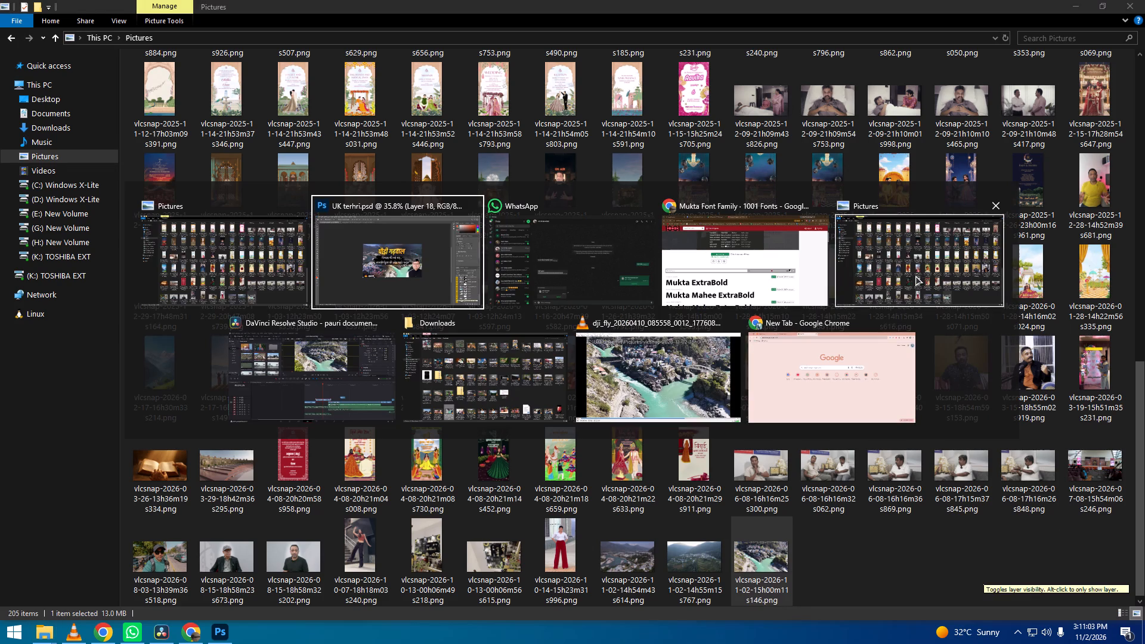
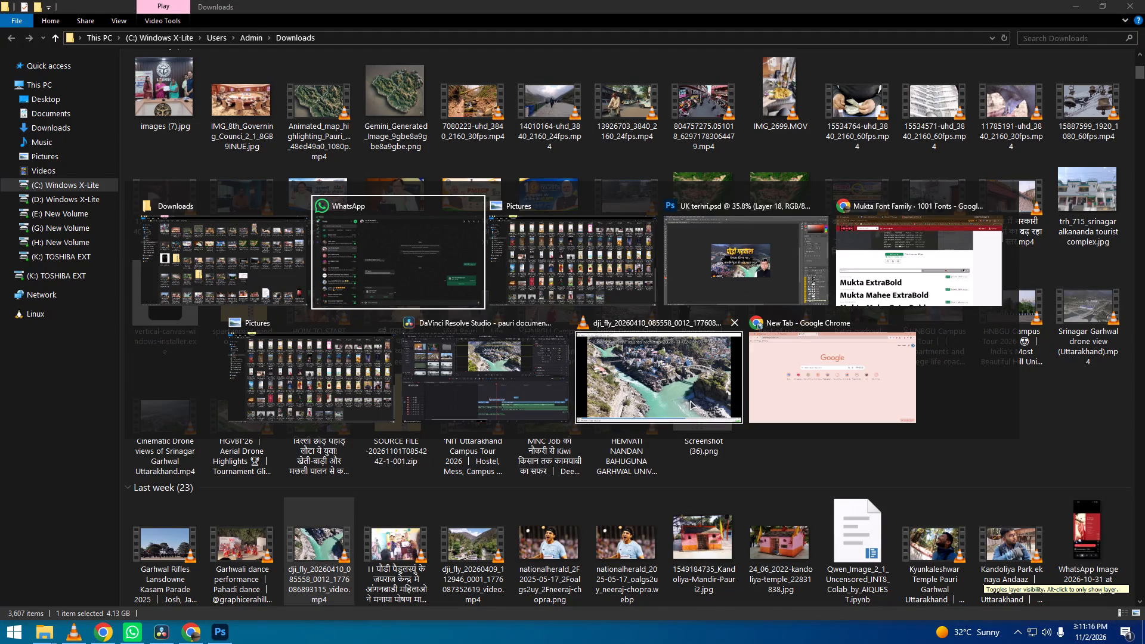
pyautogui.keyDown('alt'); pyautogui.click(587, 249); pyautogui.keyUp('alt')
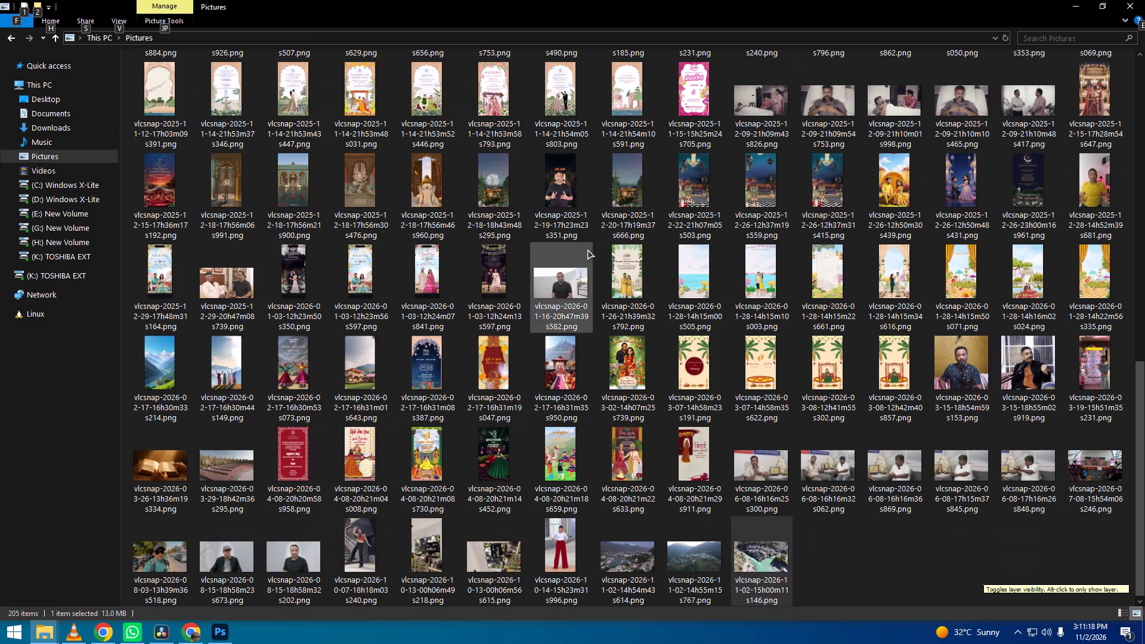
pyautogui.hotkey('alt', 'Tab')
pyautogui.keyDown('alt'); pyautogui.click(382, 246); pyautogui.keyUp('alt')
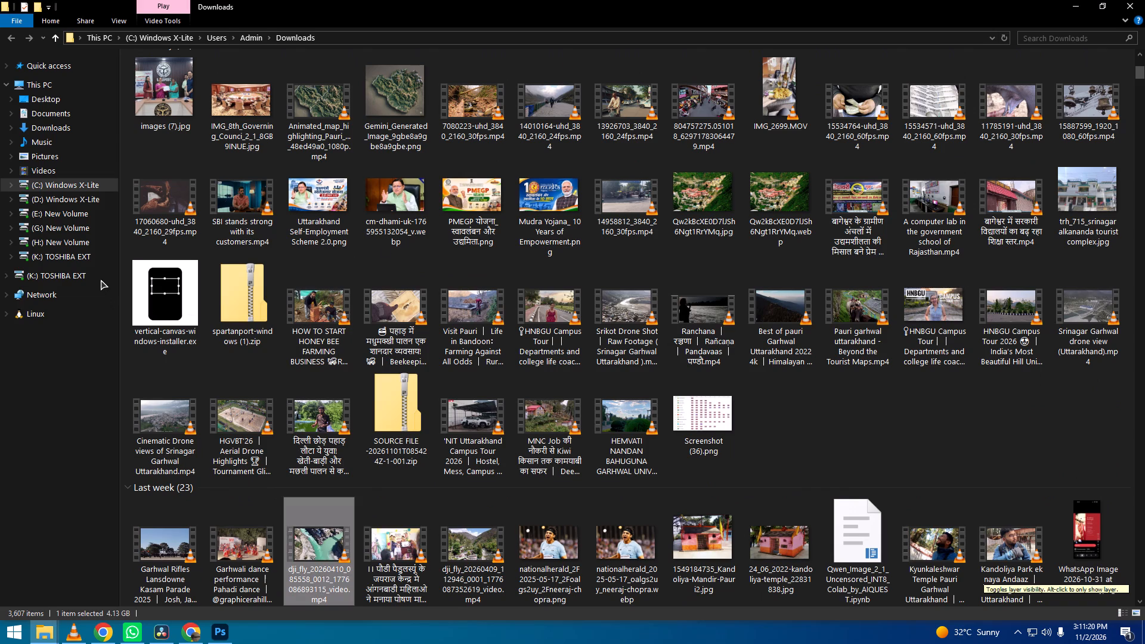
pyautogui.click(97, 273)
pyautogui.scroll(-5, 509, 429)
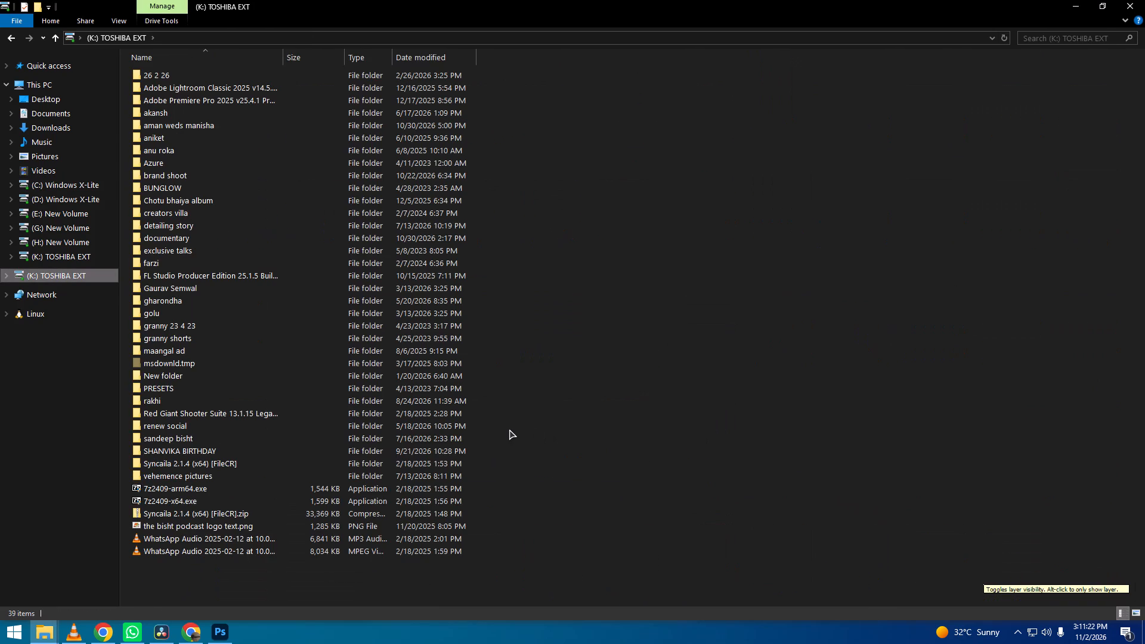
pyautogui.hotkey('alt', 'Tab')
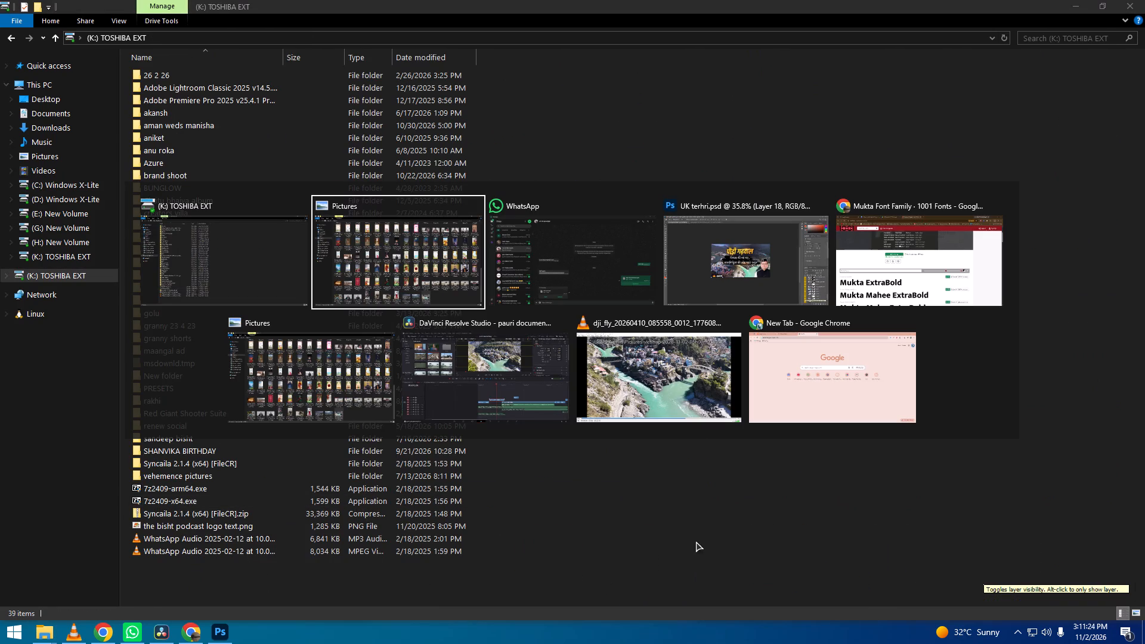
pyautogui.keyDown('alt'); pyautogui.click(686, 535); pyautogui.keyUp('alt')
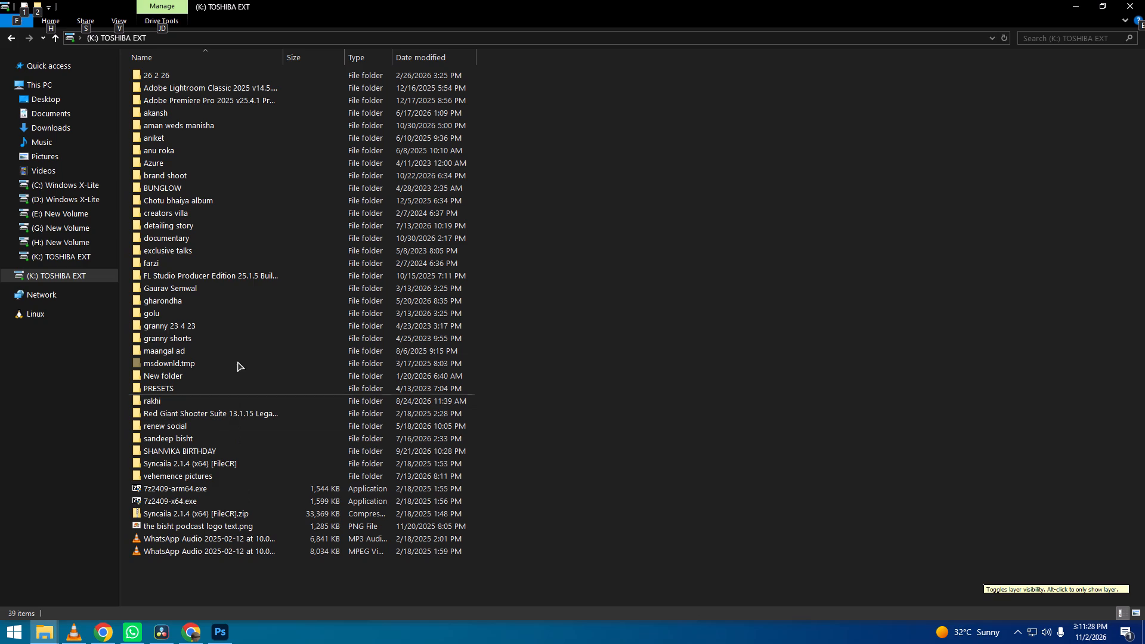
pyautogui.keyDown('ctrl'); pyautogui.scroll(20, 237, 263); pyautogui.keyUp('ctrl')
pyautogui.keyDown('ctrl'); pyautogui.scroll(9, 237, 263); pyautogui.keyUp('ctrl')
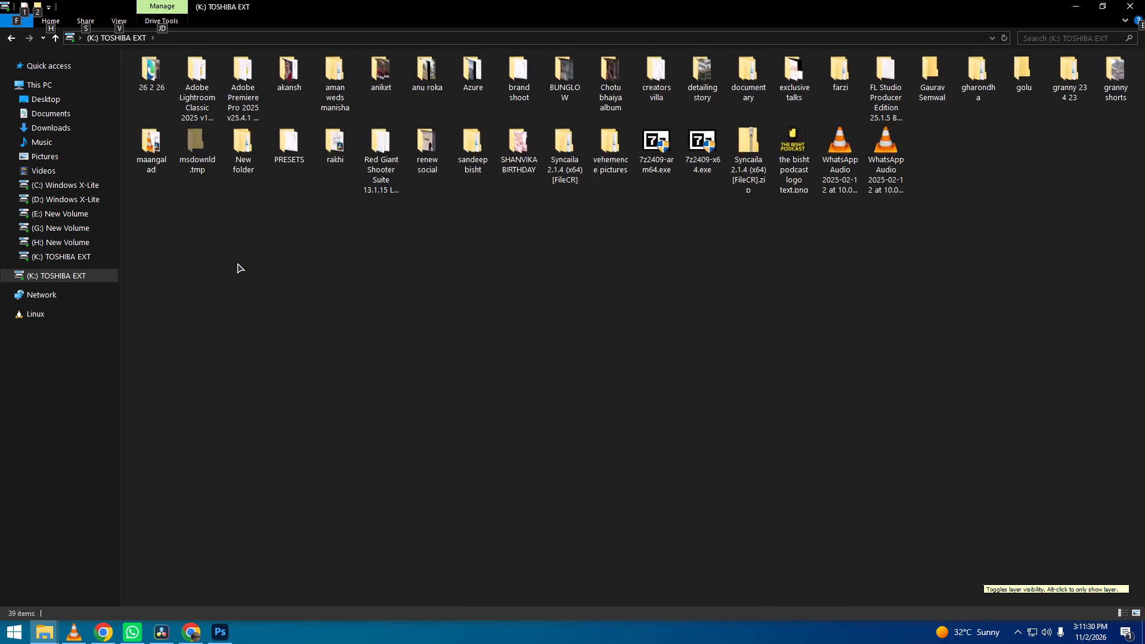
pyautogui.keyDown('ctrl'); pyautogui.scroll(19, 237, 263); pyautogui.keyUp('ctrl')
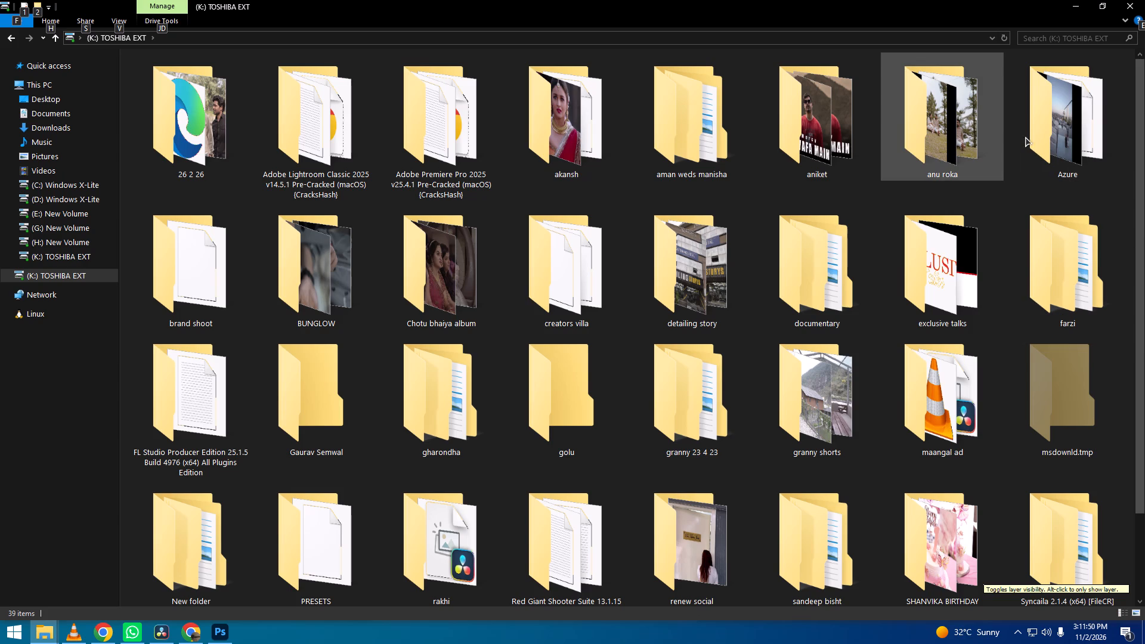
pyautogui.doubleClick(928, 162)
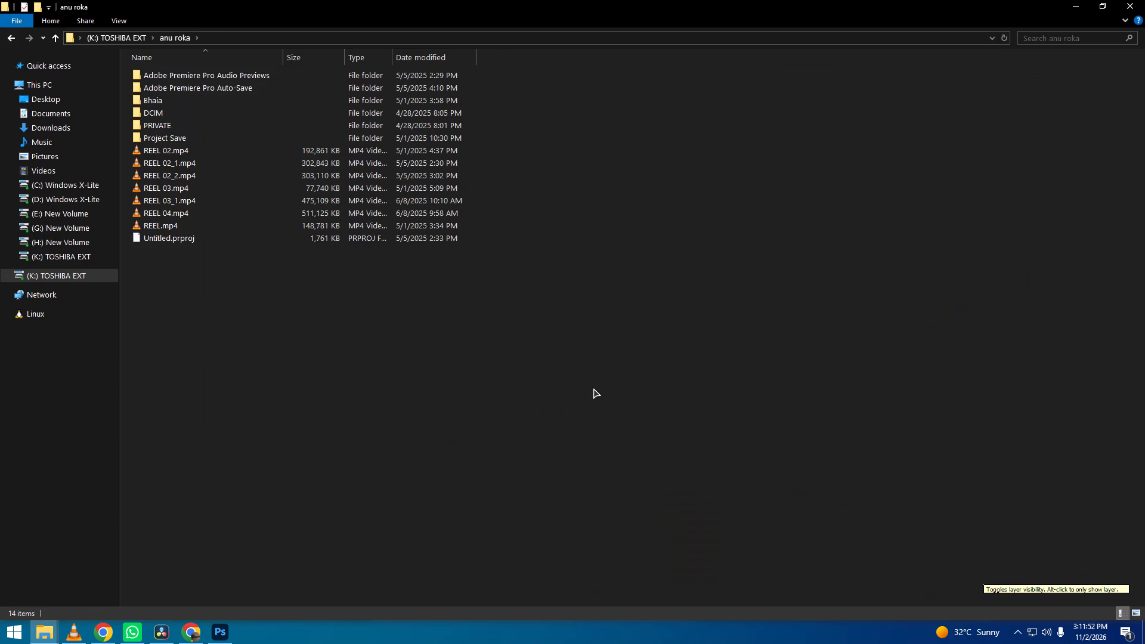
pyautogui.click(593, 388)
pyautogui.press('BackSpace')
pyautogui.hotkey('alt', 'Tab')
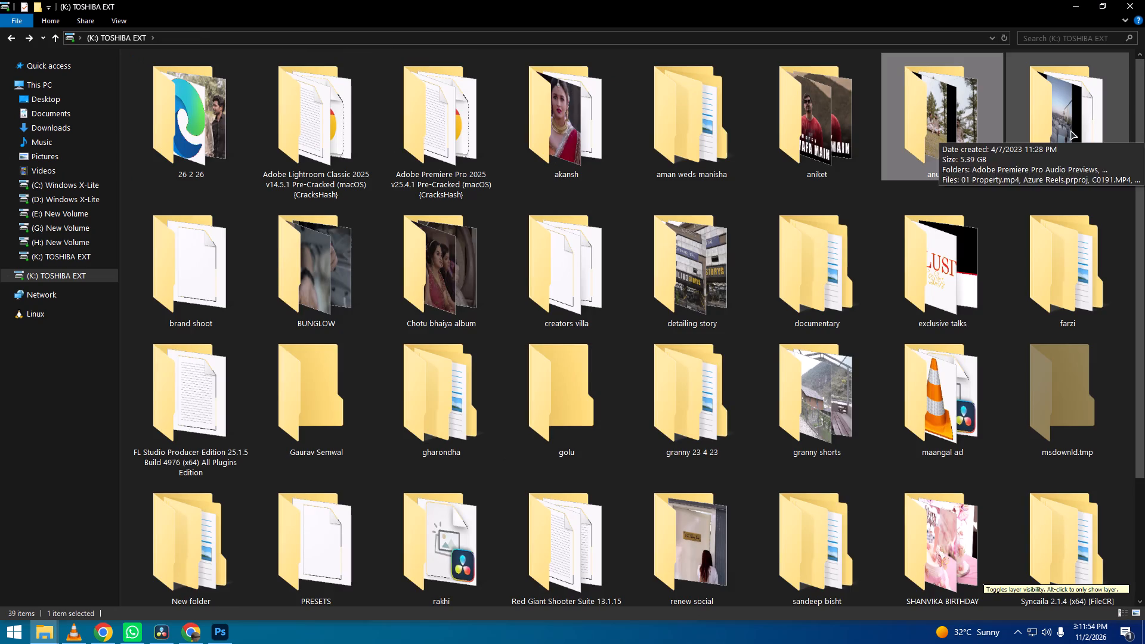
pyautogui.keyDown('alt'); pyautogui.click(1024, 321); pyautogui.keyUp('alt')
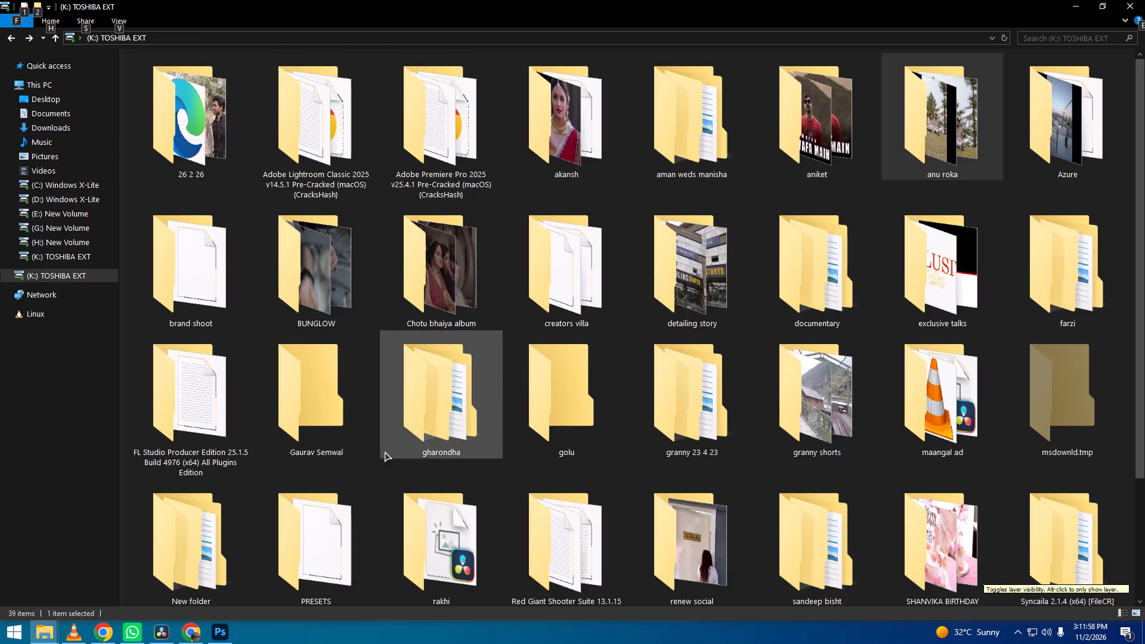
# Open the drone footage folder inside documentary > pauri garhwal on the TOSHIBA EXT drive.
pyautogui.doubleClick(810, 284)
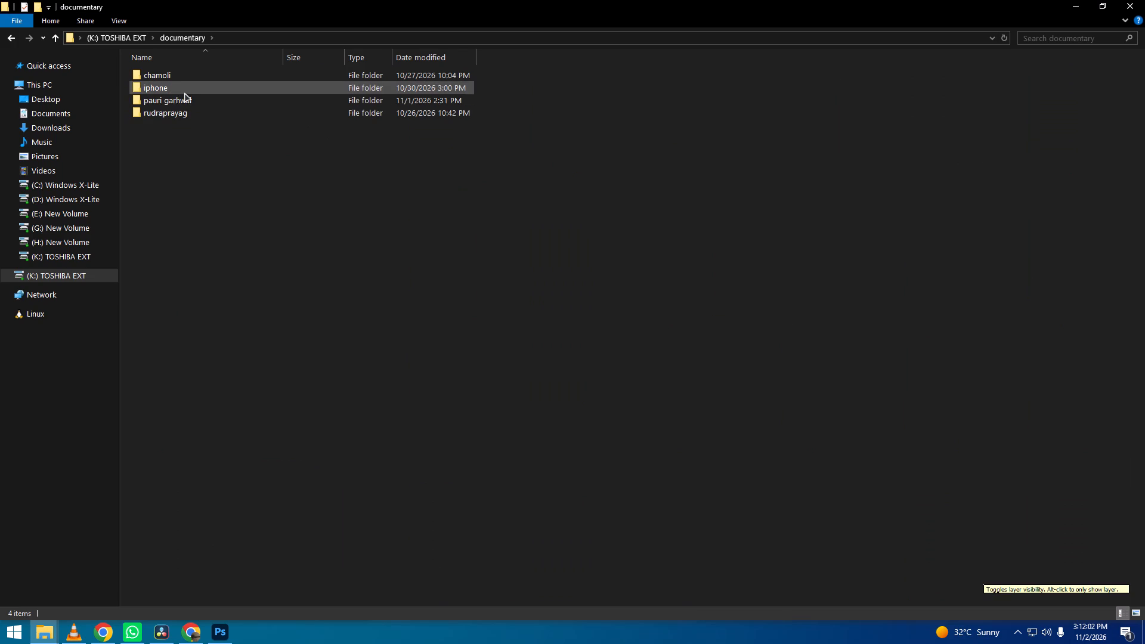
pyautogui.click(193, 103)
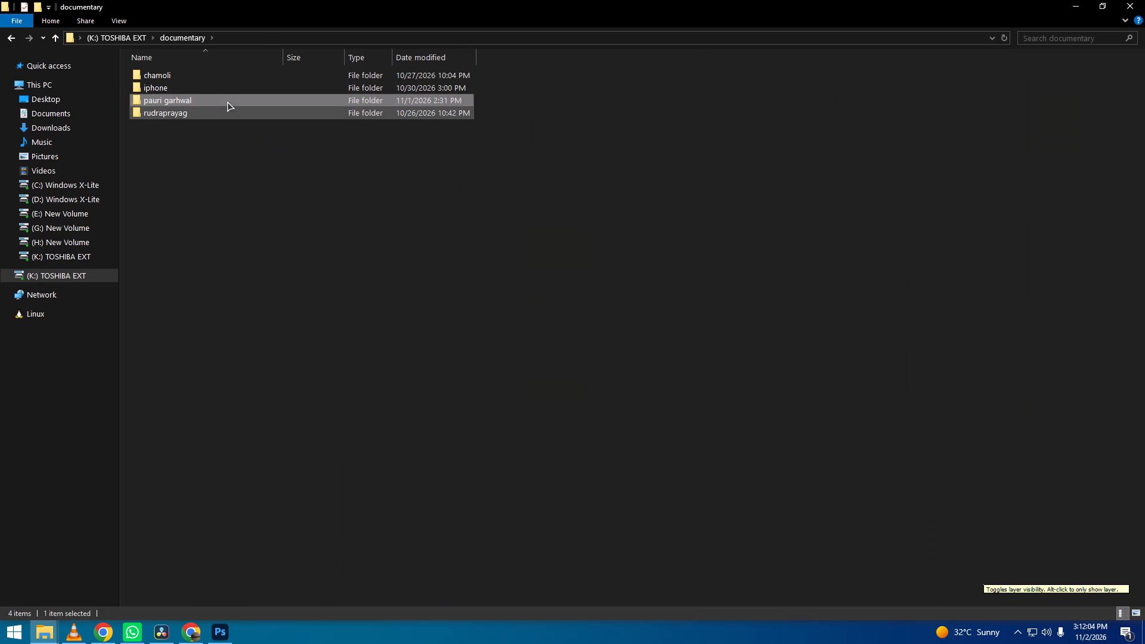
pyautogui.doubleClick(227, 101)
pyautogui.keyDown('ctrl'); pyautogui.scroll(20, 404, 227); pyautogui.keyUp('ctrl')
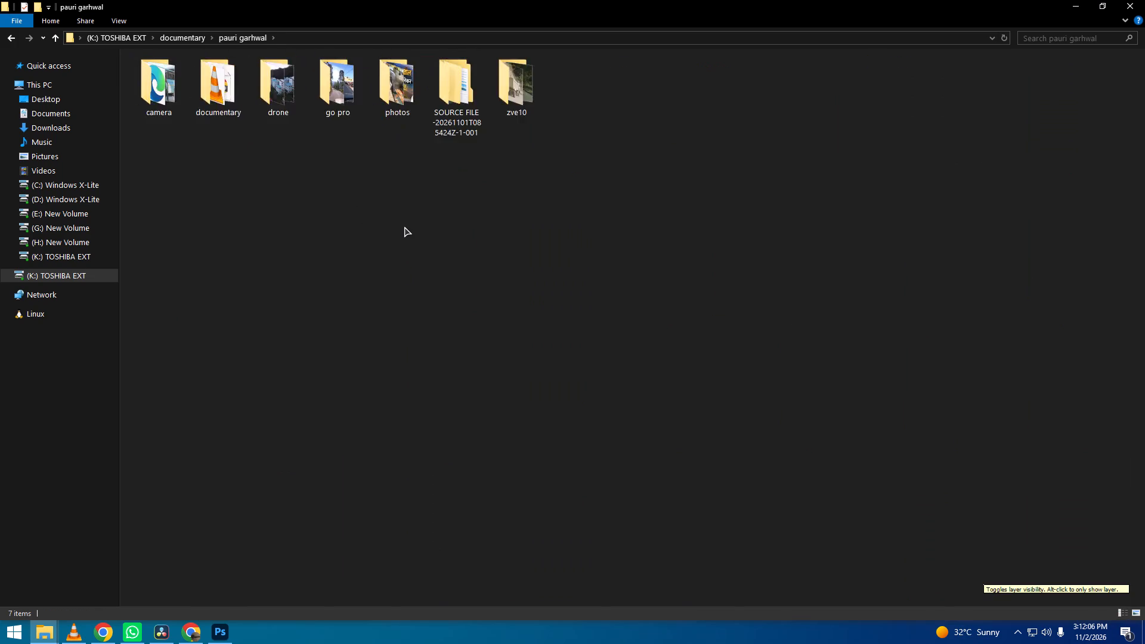
pyautogui.keyDown('ctrl'); pyautogui.scroll(20, 404, 227); pyautogui.keyUp('ctrl')
pyautogui.keyDown('ctrl'); pyautogui.scroll(9, 404, 227); pyautogui.keyUp('ctrl')
pyautogui.doubleClick(549, 179)
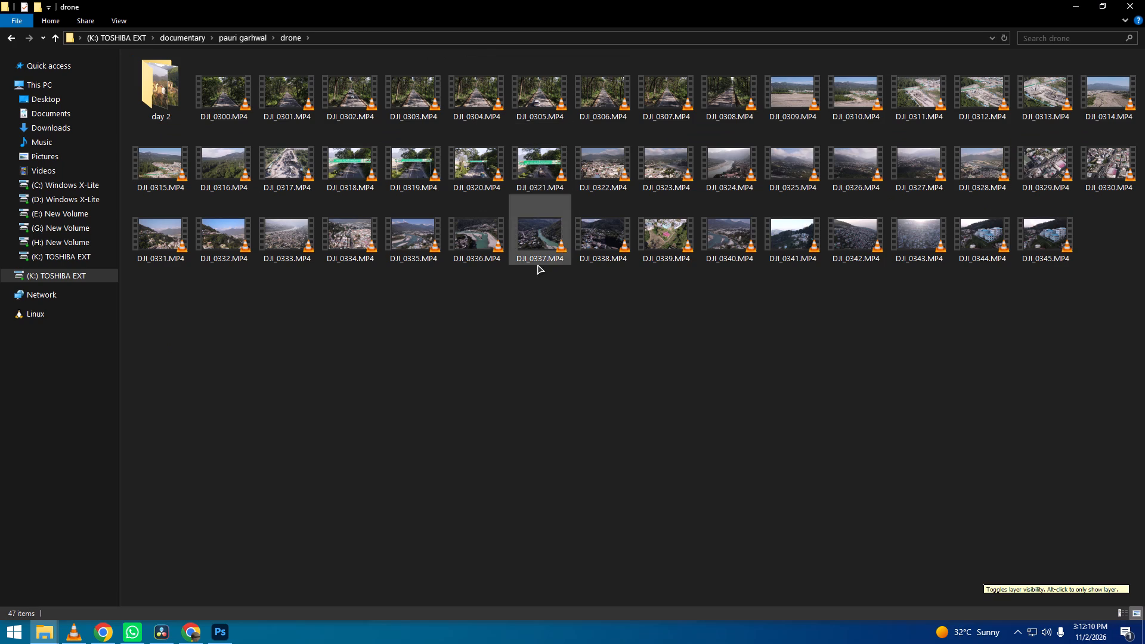
# Play DJI_0342.MP4, pause it at the opening hillside-town view, and take a video snapshot of that frame.
pyautogui.doubleClick(861, 239)
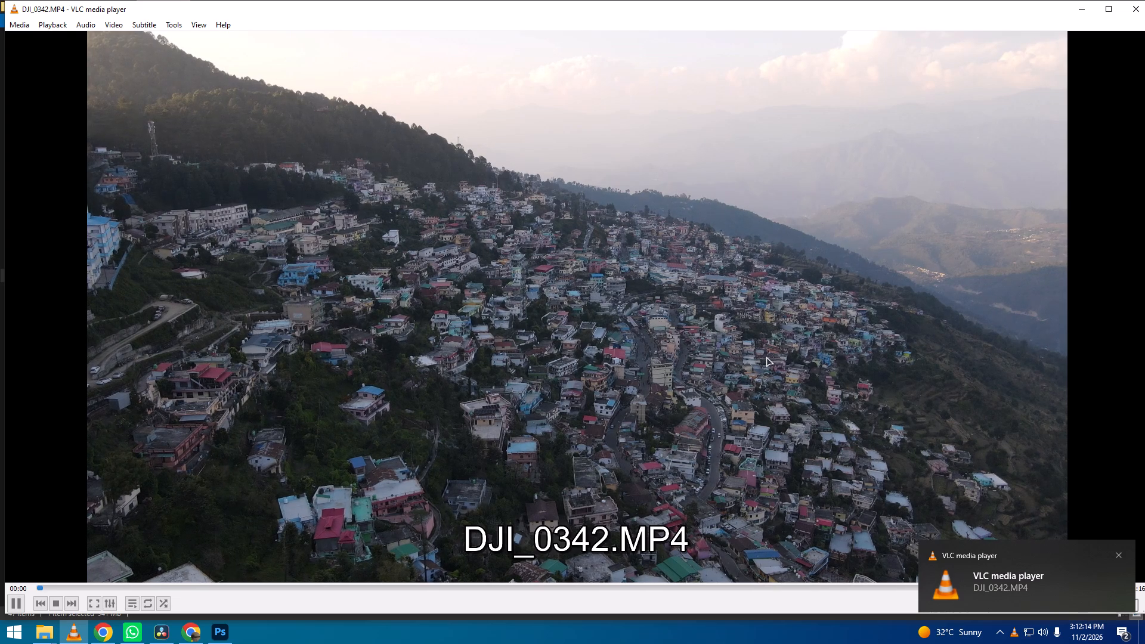
pyautogui.press('space')
pyautogui.rightClick(573, 300)
pyautogui.click(661, 394)
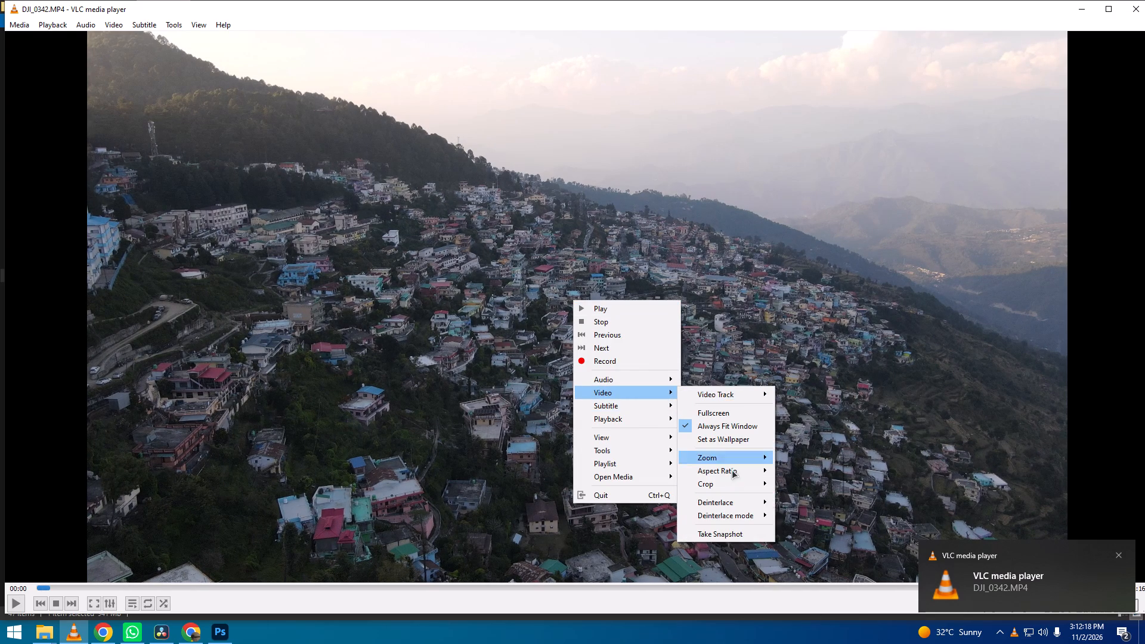
pyautogui.click(729, 532)
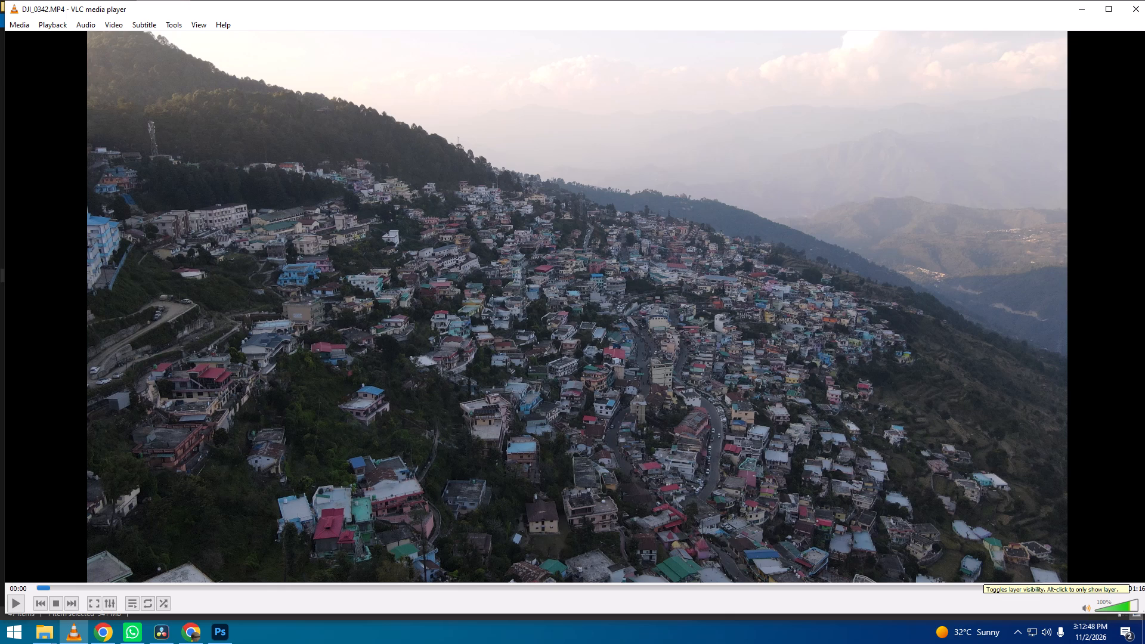
pyautogui.hotkey('alt', 'Tab')
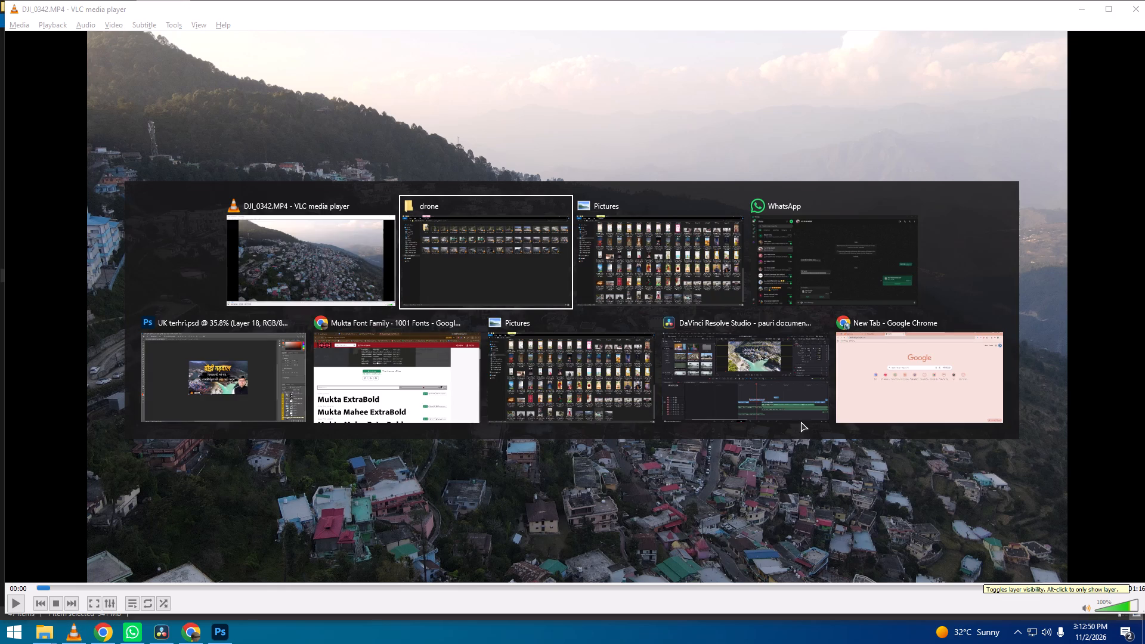
pyautogui.keyDown('alt'); pyautogui.click(595, 30); pyautogui.keyUp('alt')
pyautogui.click(218, 636)
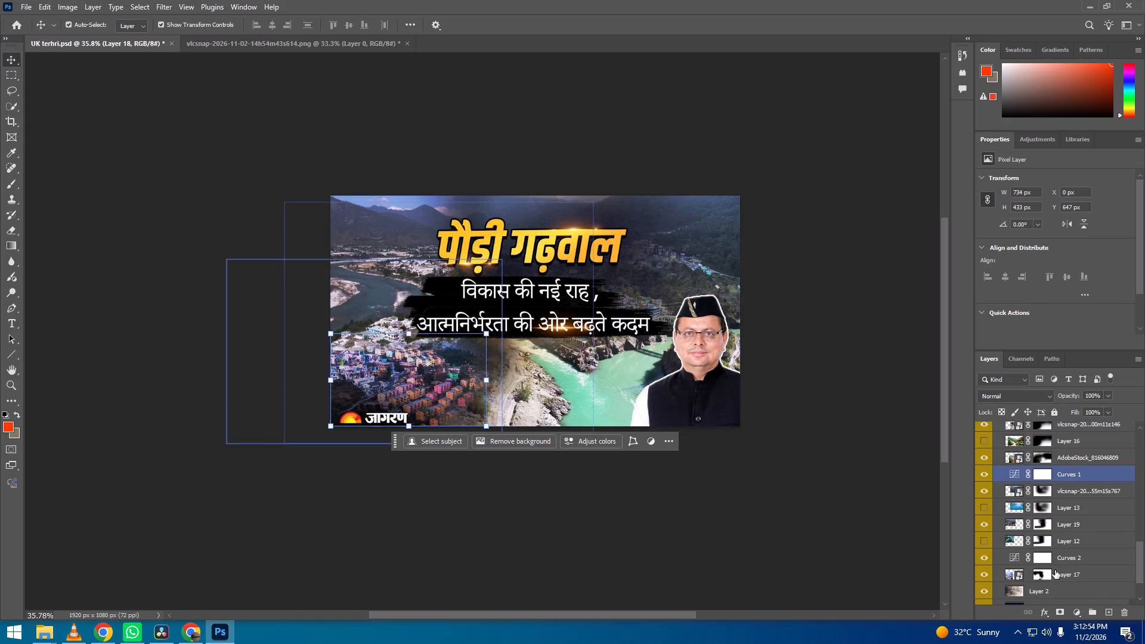
pyautogui.click(453, 377)
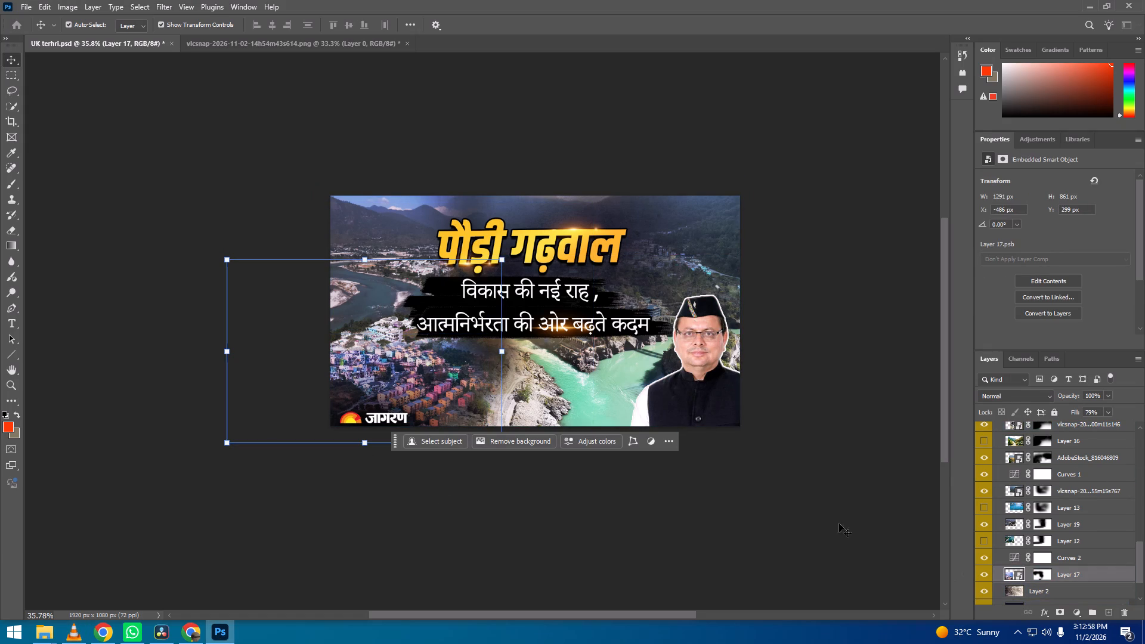
pyautogui.scroll(-4, 627, 481)
pyautogui.click(38, 624)
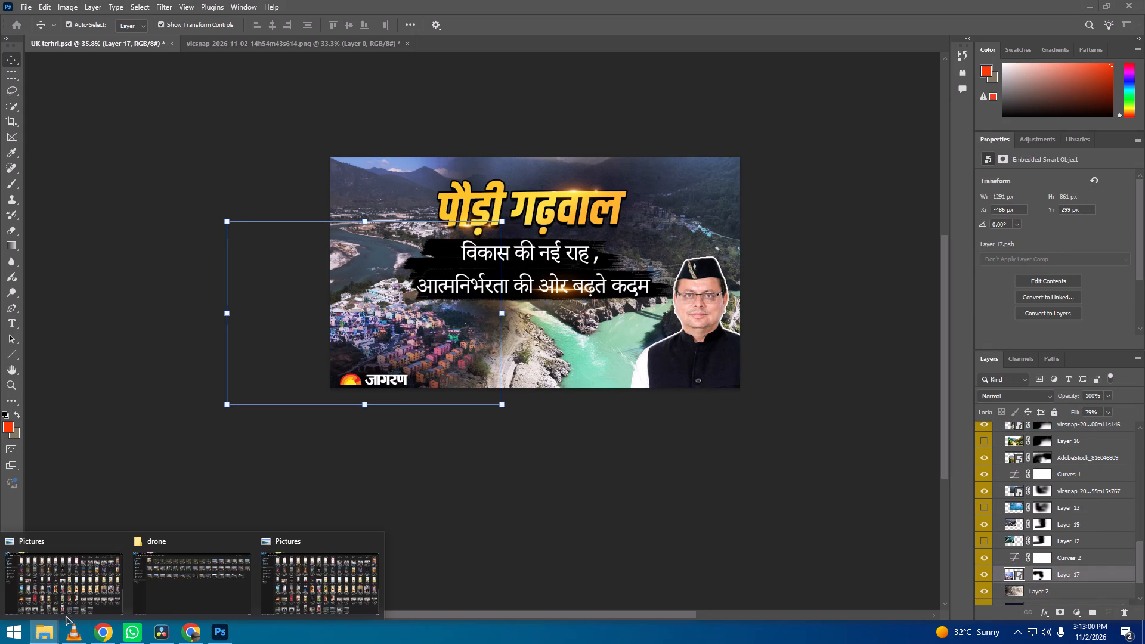
pyautogui.click(341, 583)
pyautogui.scroll(-5, 697, 442)
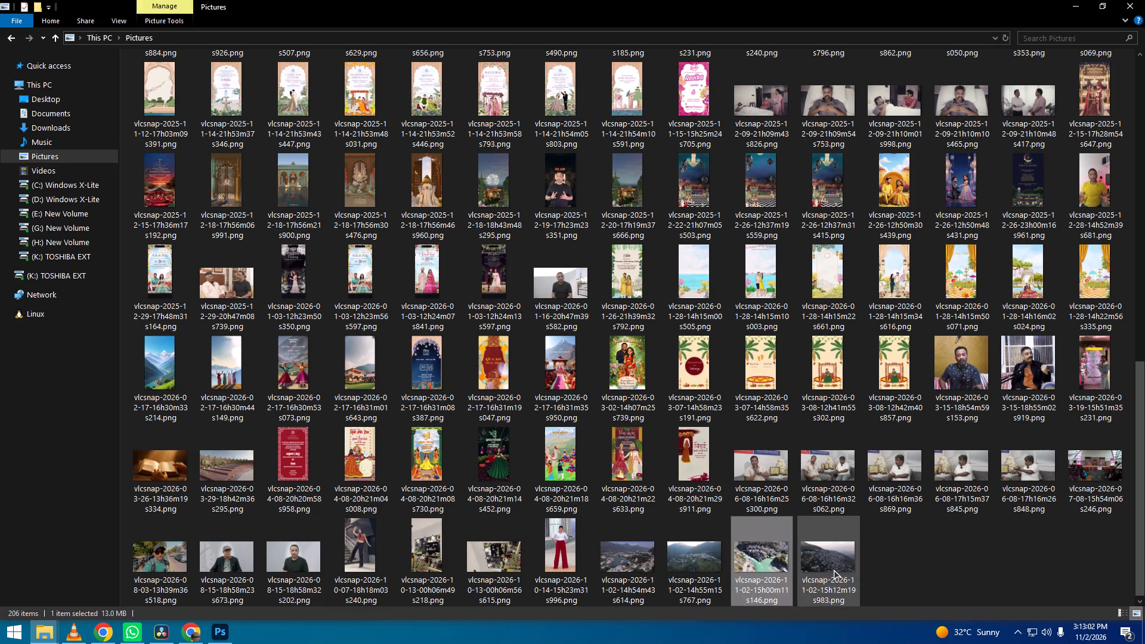
pyautogui.moveTo(834, 569); pyautogui.dragTo(449, 343)
pyautogui.hotkey('alt', 'Tab')
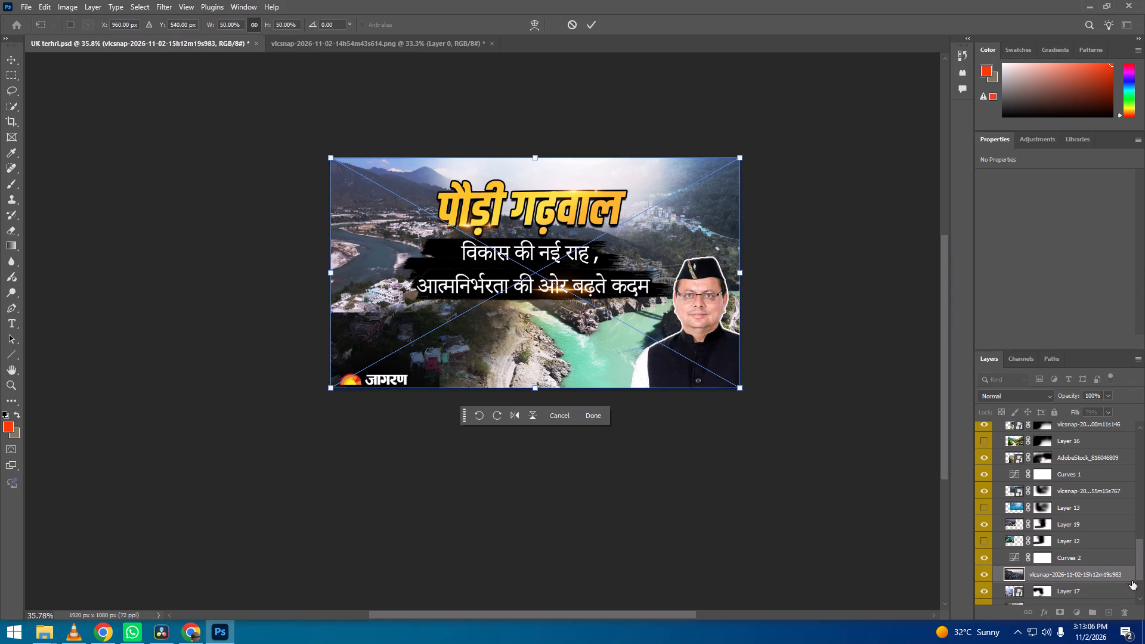
# Scale the placed hillside-town snapshot to about 25.6%, keeping it in the canvas's bottom-left corner.
pyautogui.scroll(-4, 1111, 577)
pyautogui.scroll(-5, 1057, 538)
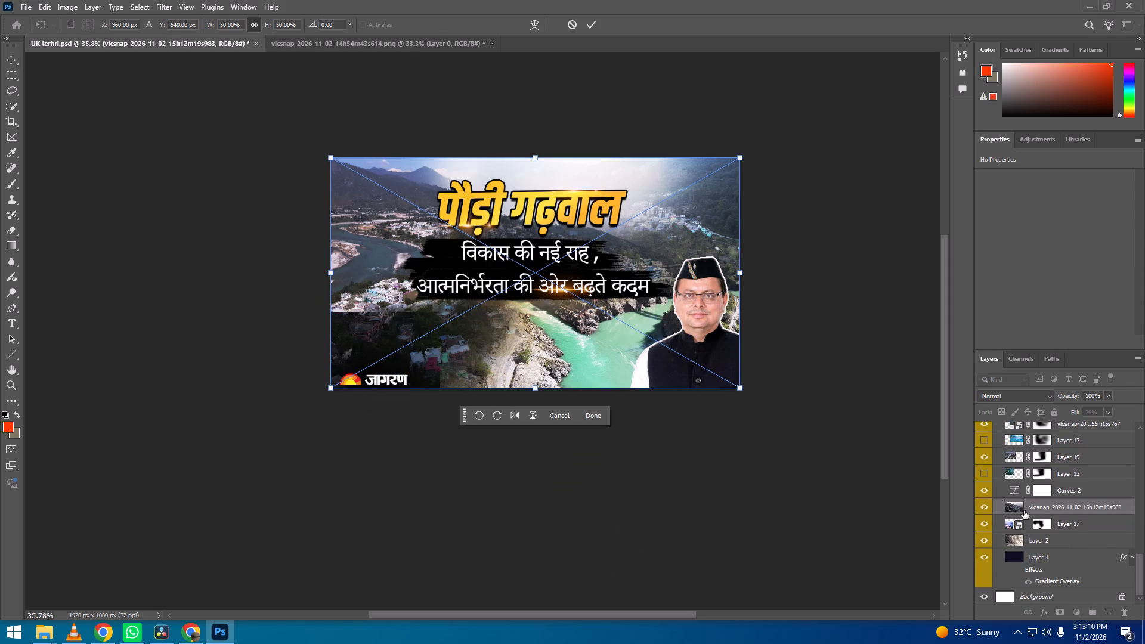
pyautogui.moveTo(740, 160); pyautogui.dragTo(543, 265)
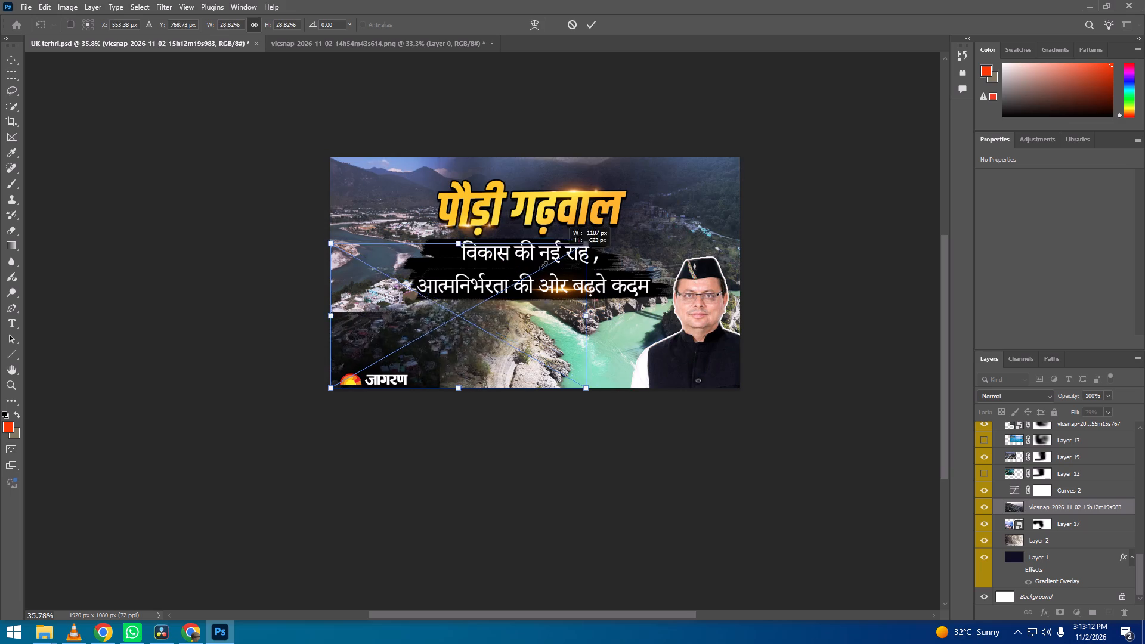
pyautogui.moveTo(543, 265); pyautogui.dragTo(524, 308)
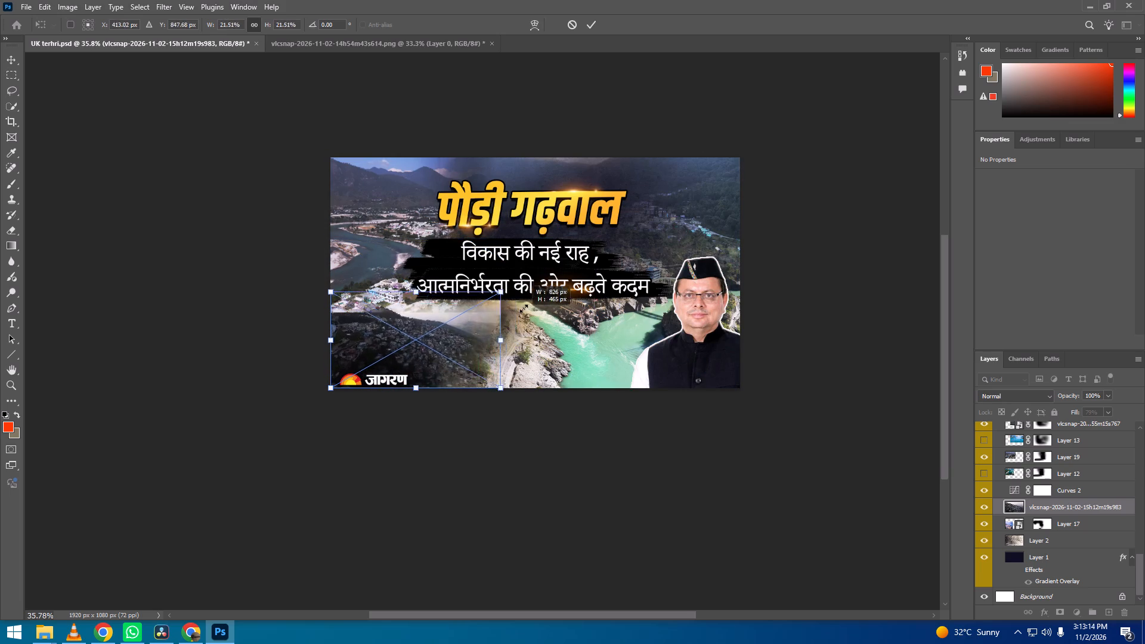
pyautogui.moveTo(524, 308); pyautogui.dragTo(549, 289)
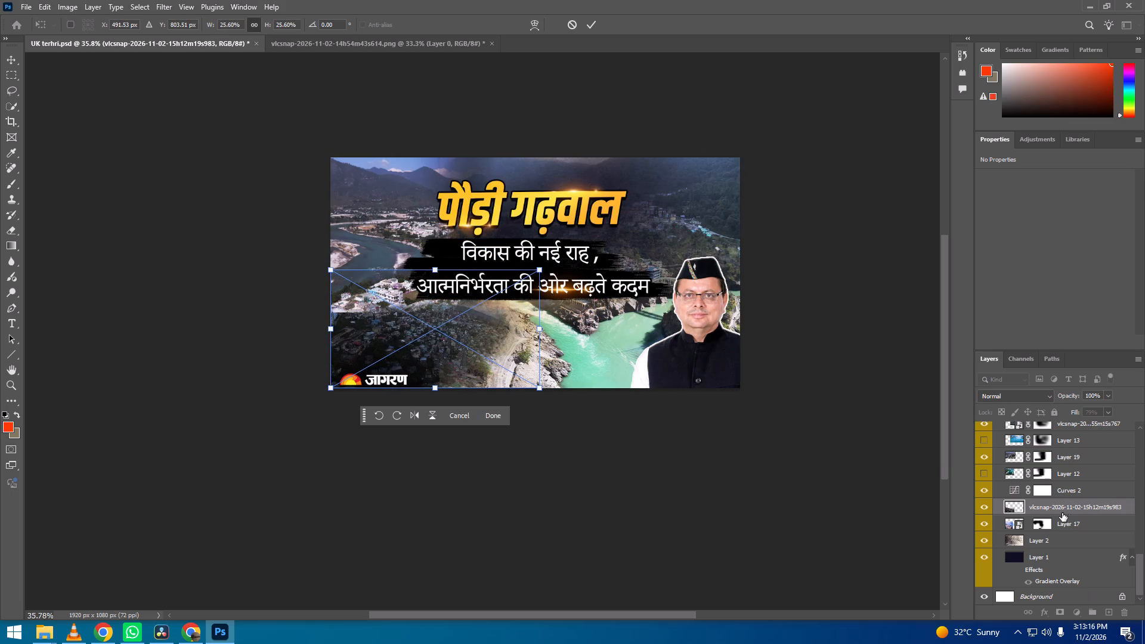
# Copy Layer 17's mask onto the hillside-town snapshot layer, hide Layer 17, and check the snapshot by toggling its visibility.
pyautogui.keyDown('alt'); pyautogui.moveTo(1044, 524); pyautogui.dragTo(1047, 508); pyautogui.keyUp('alt')
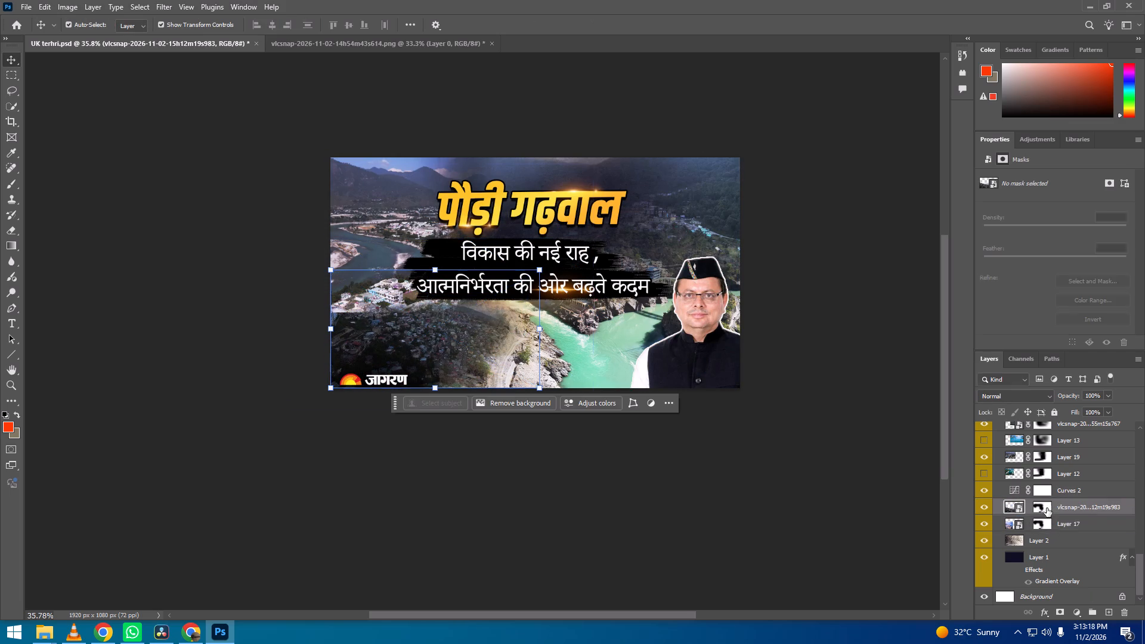
pyautogui.click(983, 525)
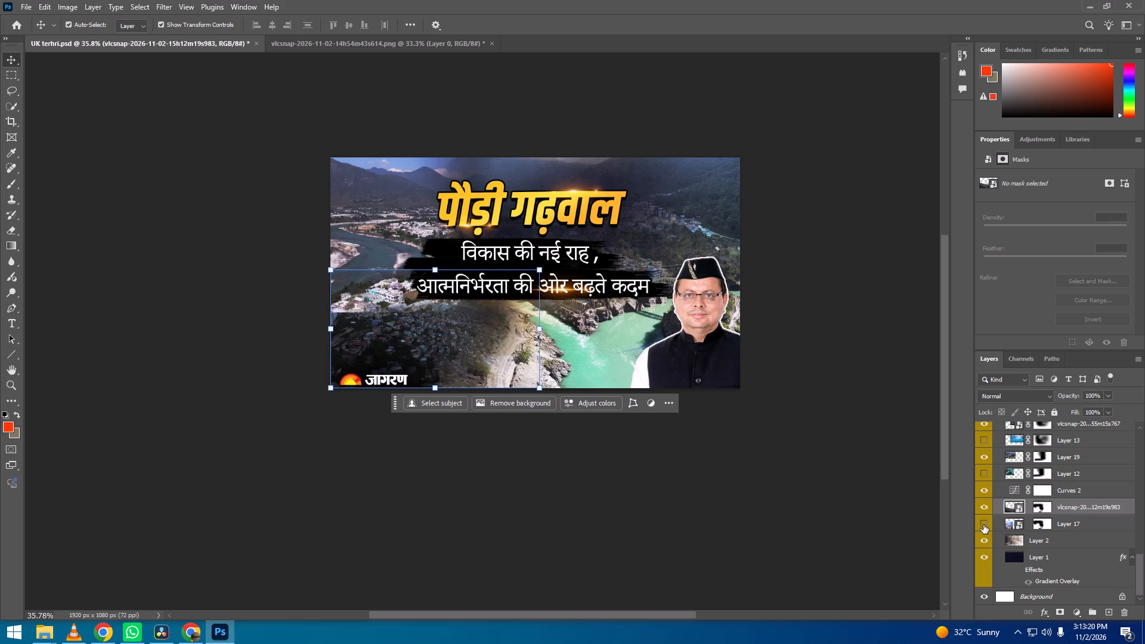
pyautogui.click(986, 509)
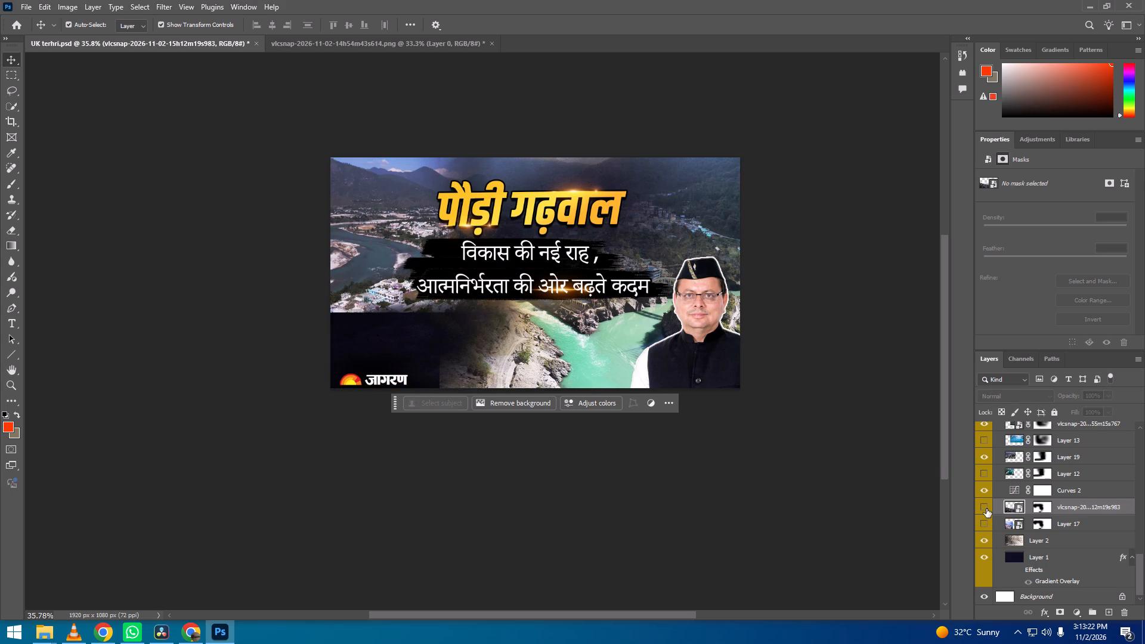
pyautogui.click(986, 509)
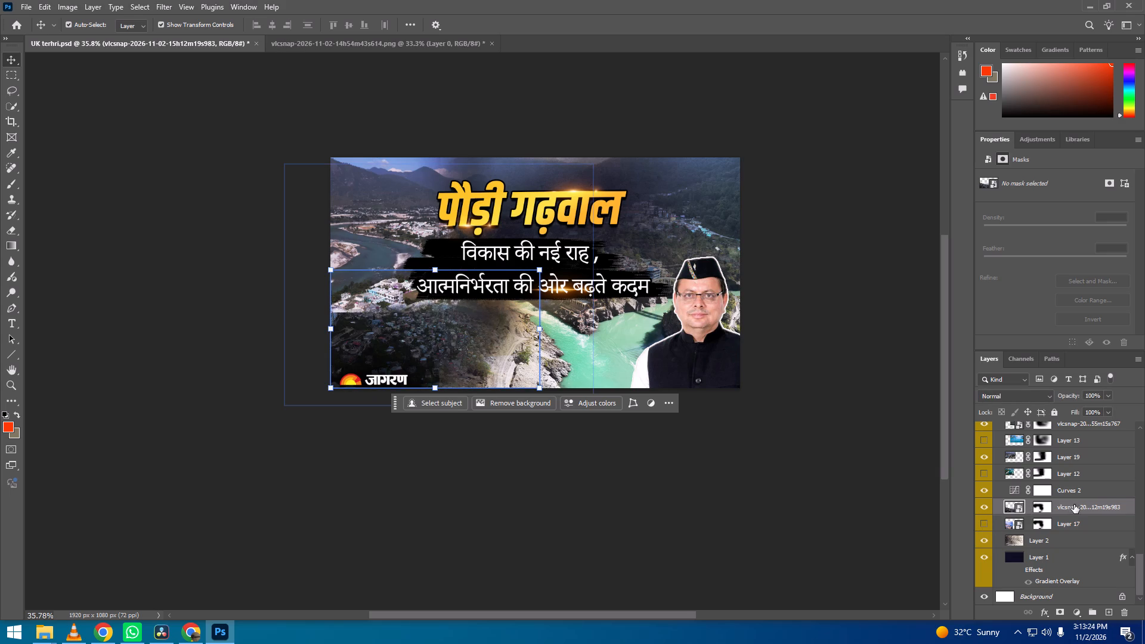
# Clip the Curves 2 adjustment to the hillside-town snapshot layer.
pyautogui.keyDown('alt'); pyautogui.click(1072, 499); pyautogui.keyUp('alt')
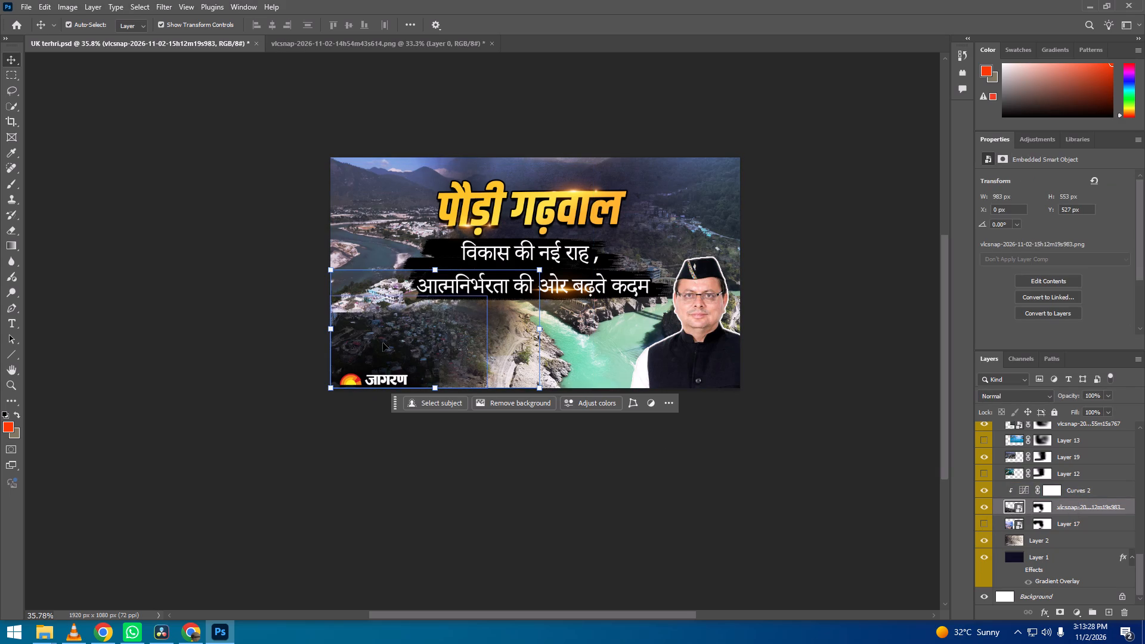
# Scale Layer 18 to about 91.9%, anchored in the canvas's bottom-left corner.
pyautogui.click(454, 372)
pyautogui.click(374, 369)
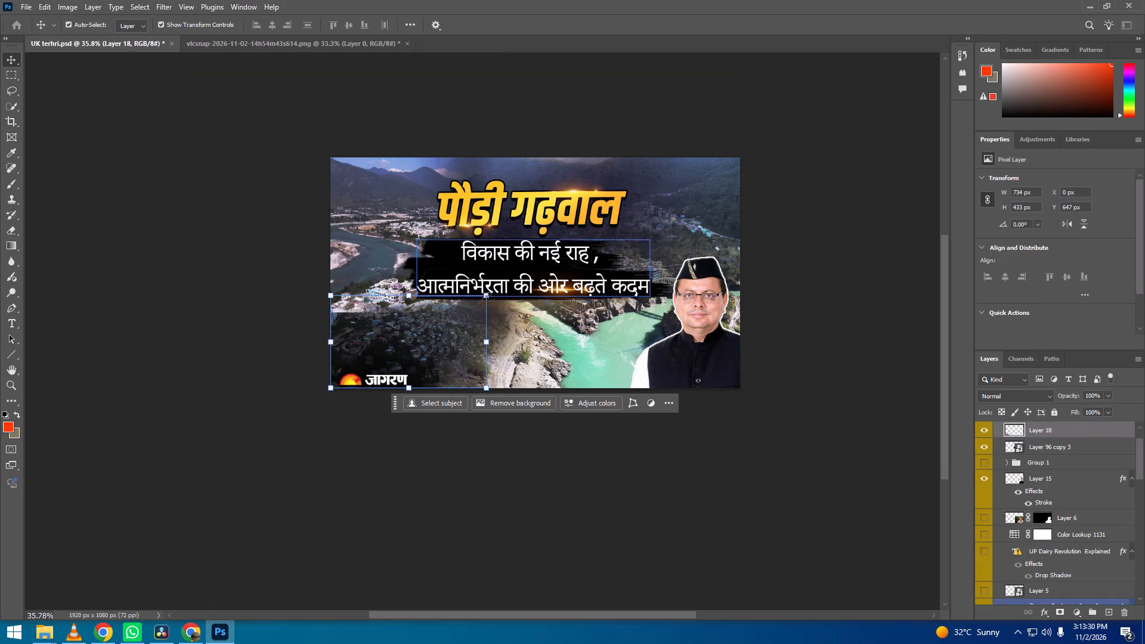
pyautogui.moveTo(487, 296); pyautogui.dragTo(492, 335)
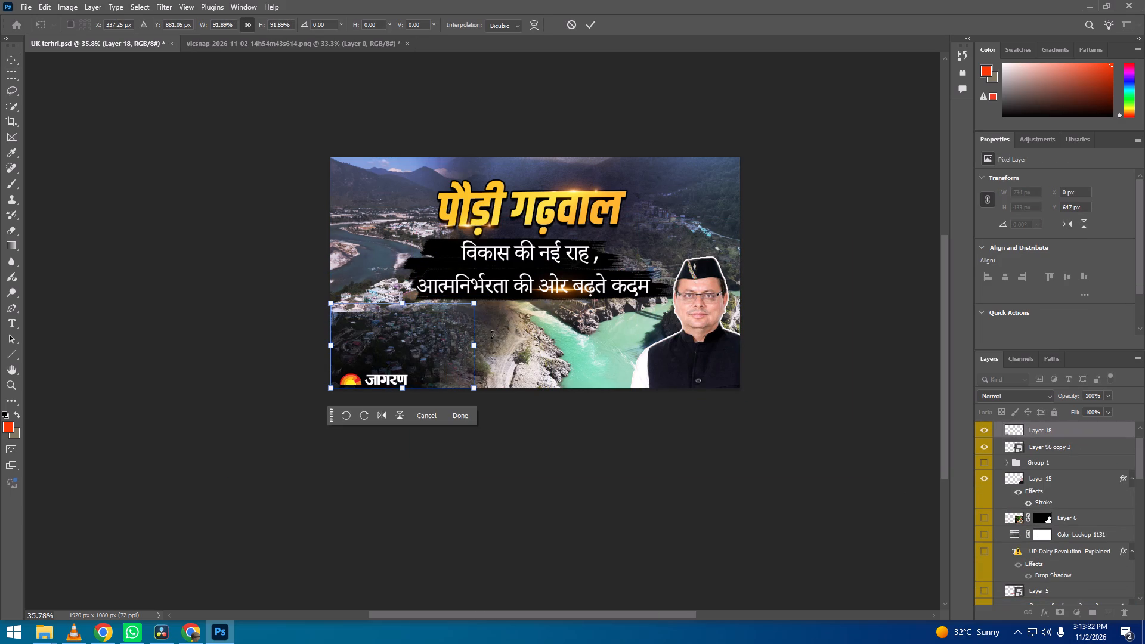
# Check what the hillside-town snapshot covers by toggling its visibility, and select its layer.
pyautogui.scroll(-20, 1022, 546)
pyautogui.scroll(-9, 1022, 546)
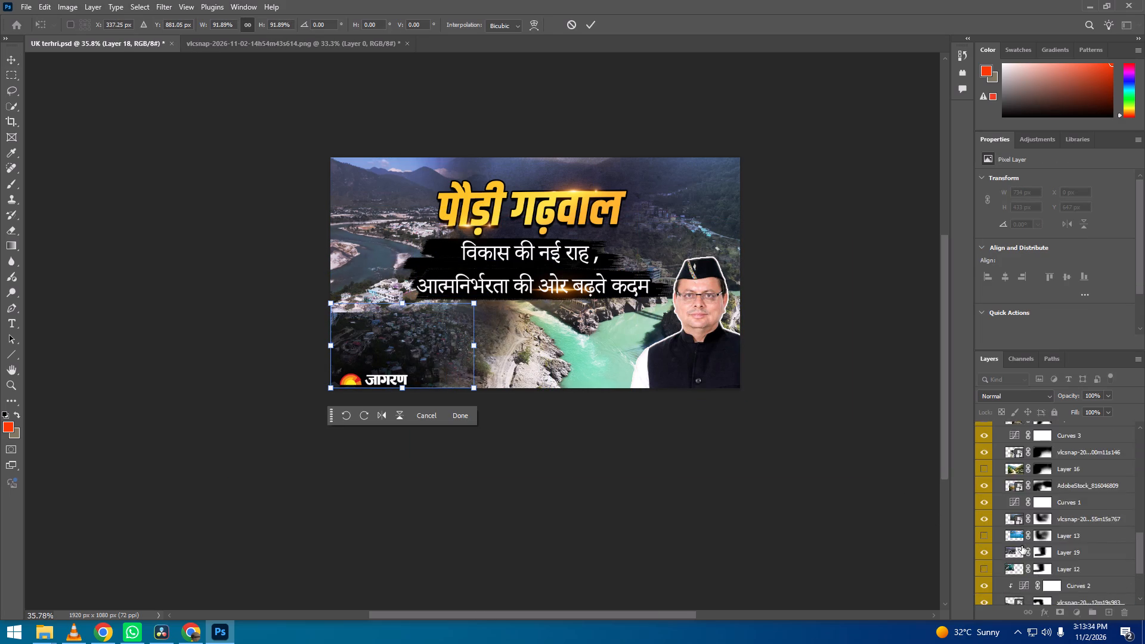
pyautogui.scroll(-16, 1022, 546)
pyautogui.click(984, 508)
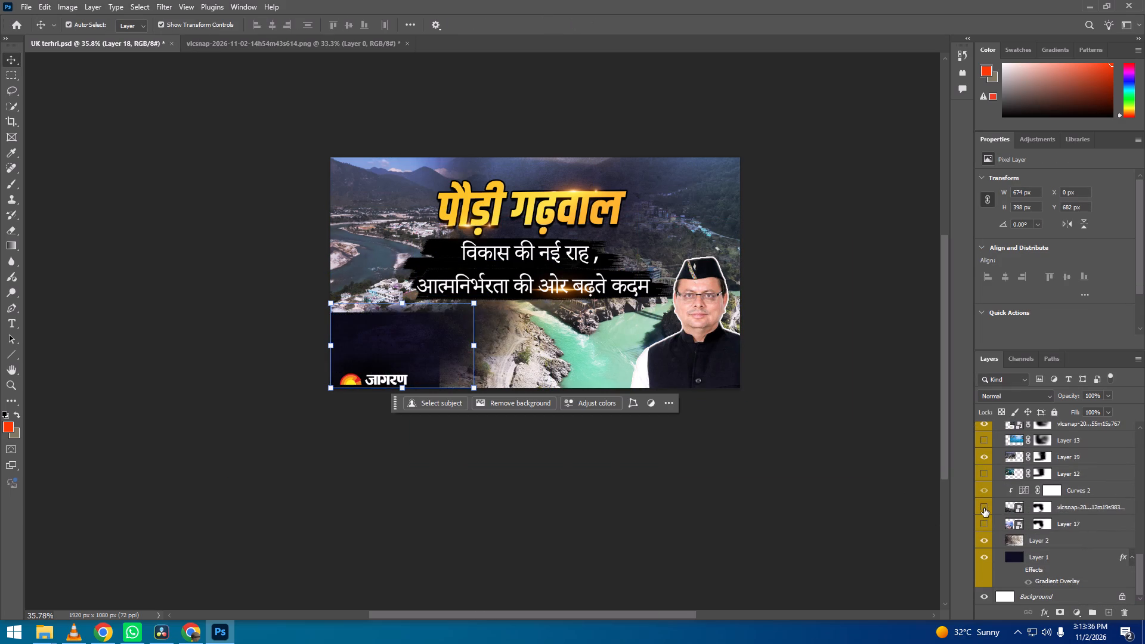
pyautogui.click(984, 508)
pyautogui.click(1009, 505)
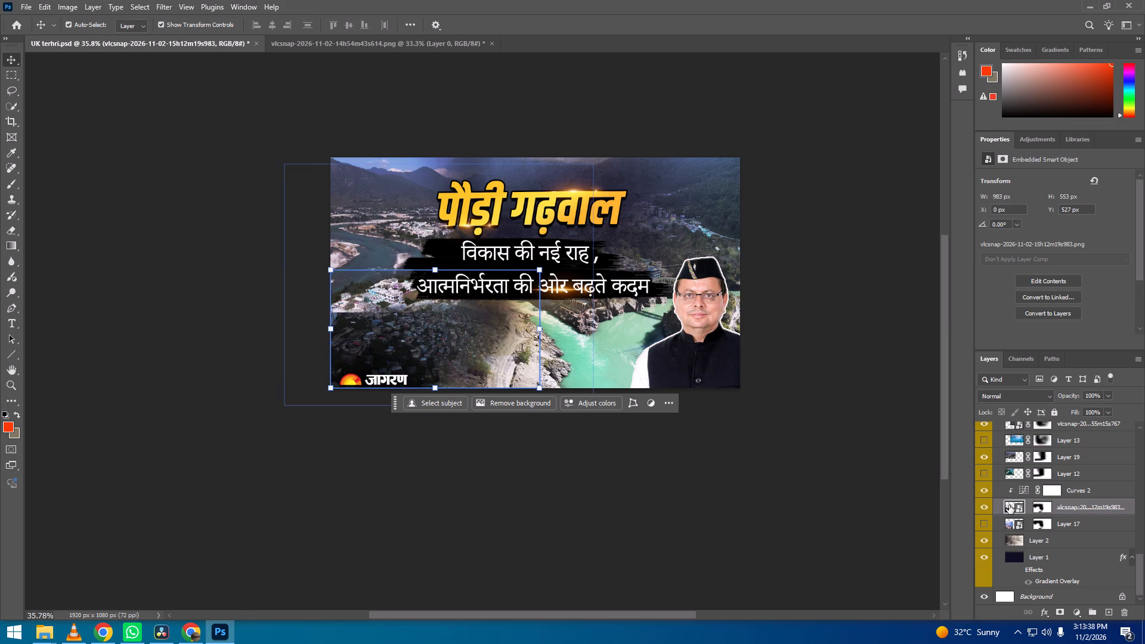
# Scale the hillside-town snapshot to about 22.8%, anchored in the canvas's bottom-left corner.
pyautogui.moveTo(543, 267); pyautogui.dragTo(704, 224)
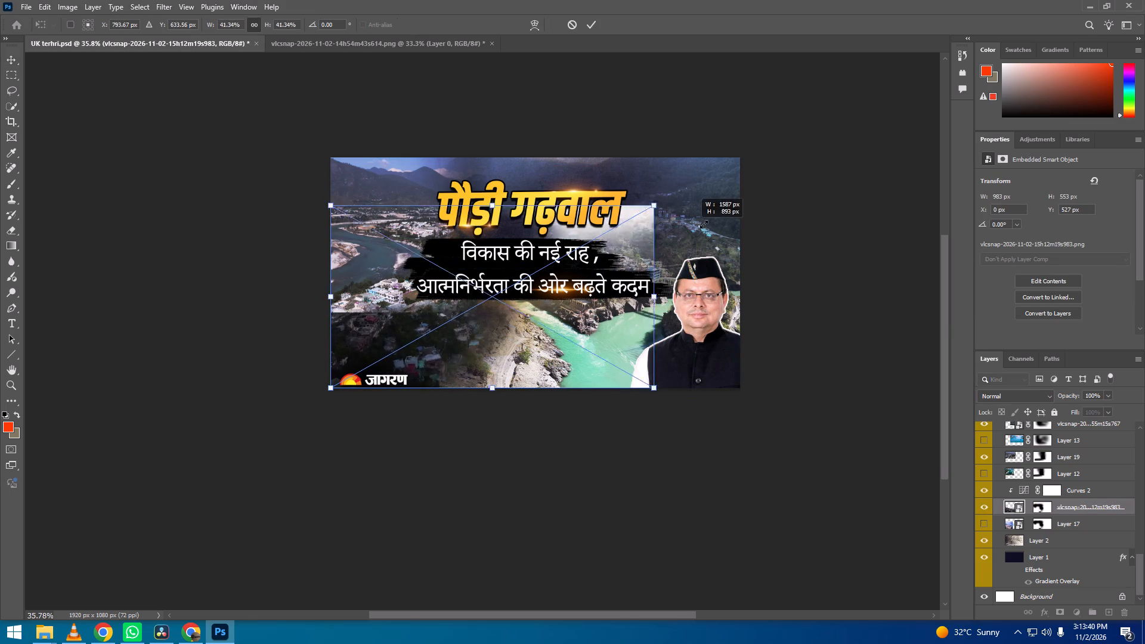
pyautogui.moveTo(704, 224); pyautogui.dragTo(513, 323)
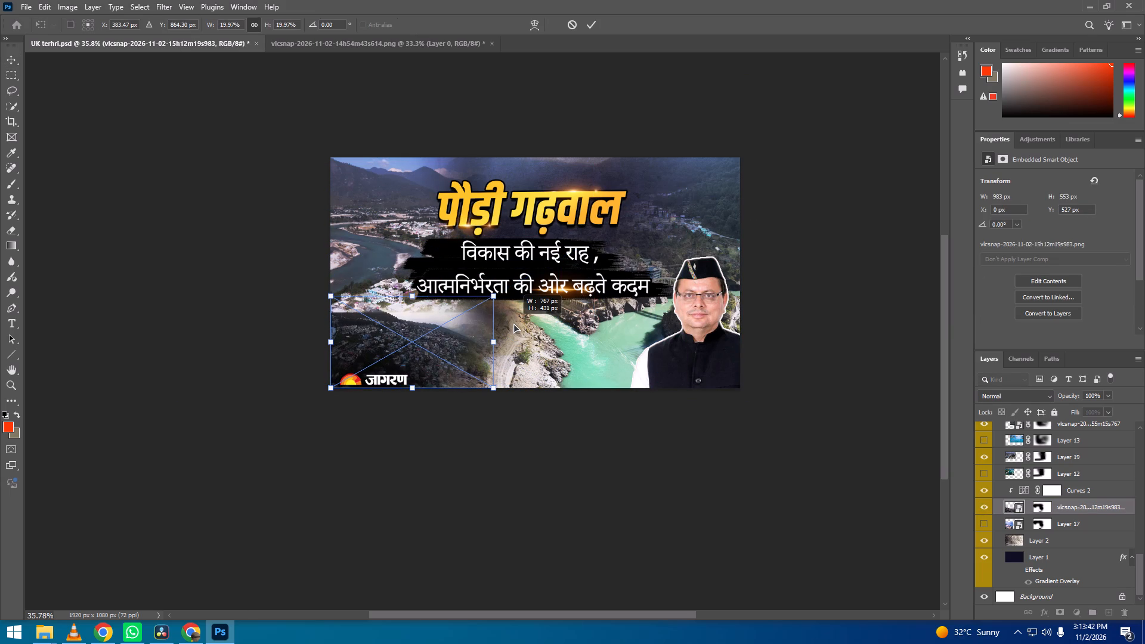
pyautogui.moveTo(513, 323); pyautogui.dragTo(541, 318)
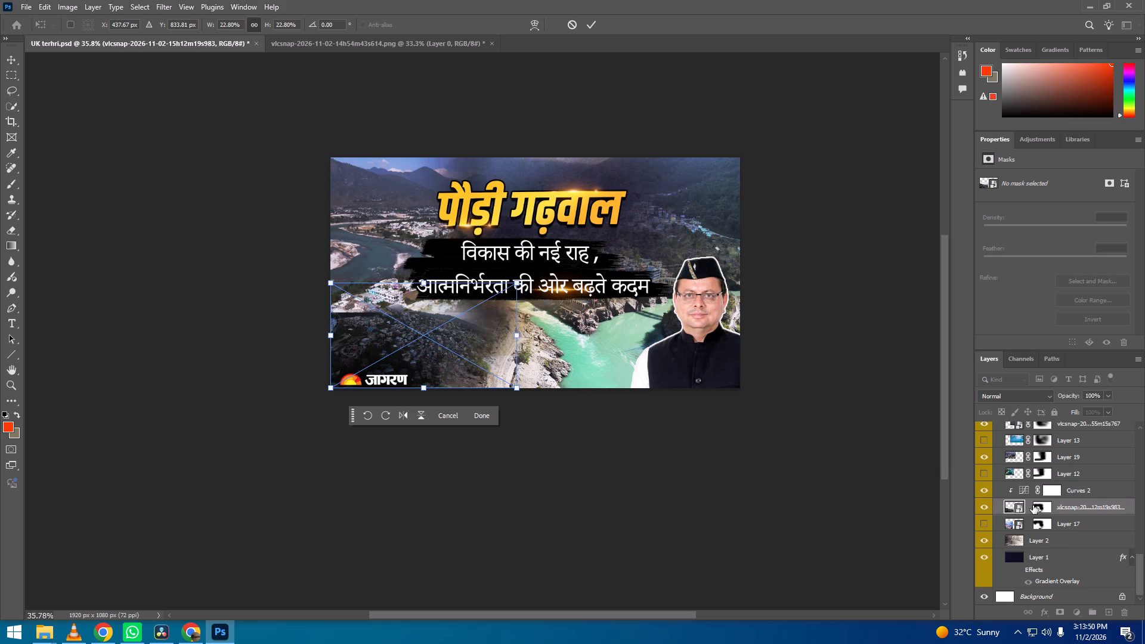
# Compare the hillside-town snapshot with Layer 17 by toggling the visibility of both layers and Curves 2.
pyautogui.click(987, 508)
pyautogui.click(983, 522)
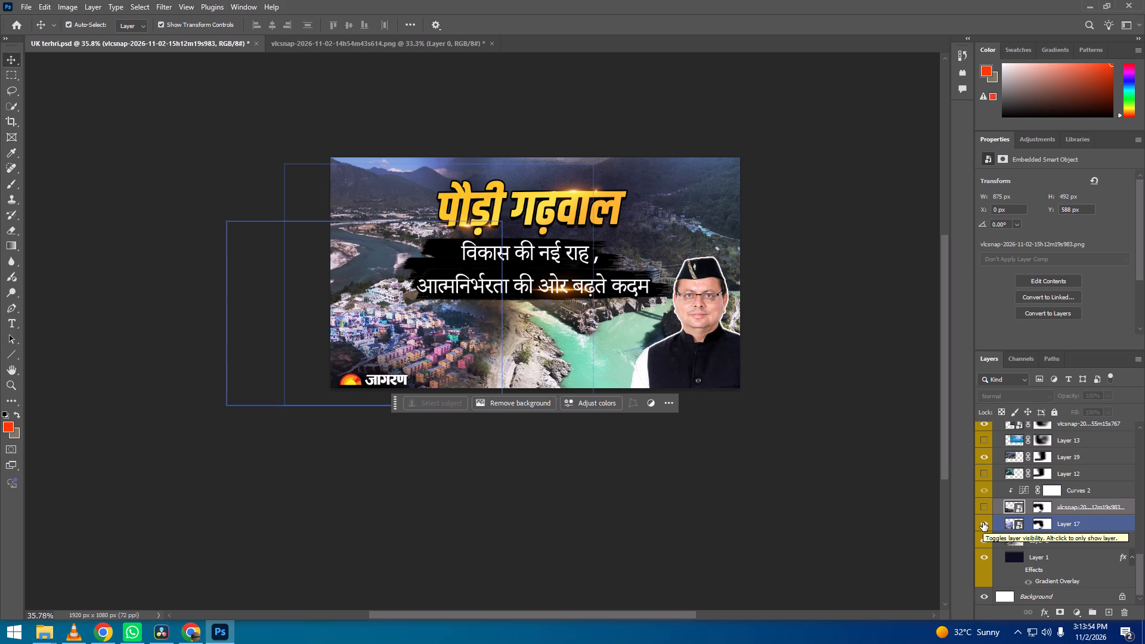
pyautogui.click(983, 522)
pyautogui.click(983, 522)
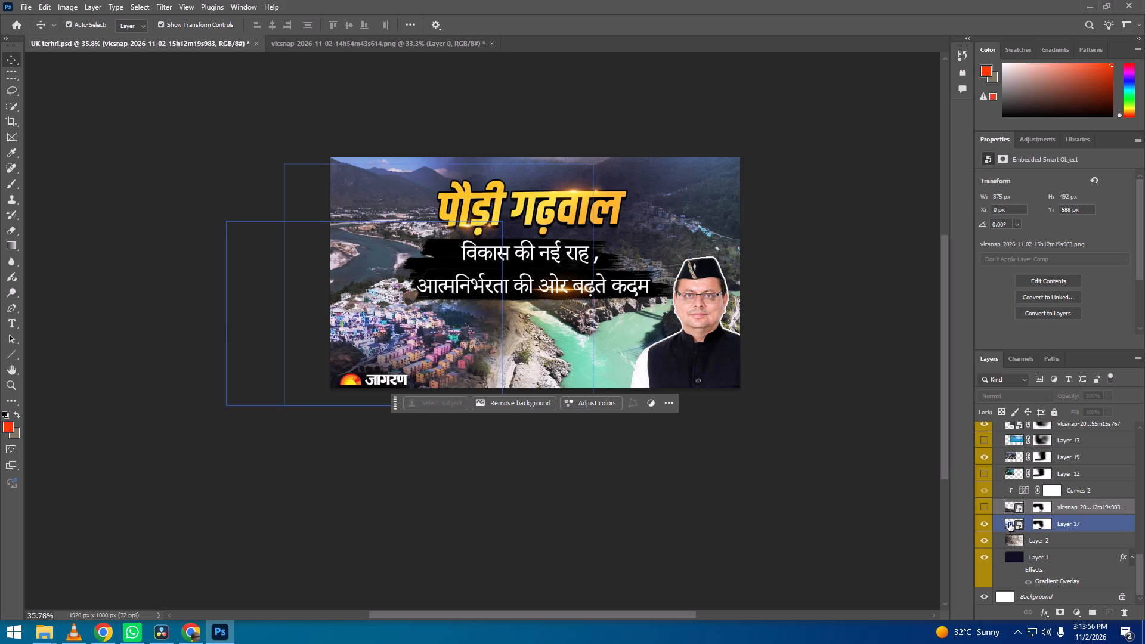
pyautogui.click(985, 492)
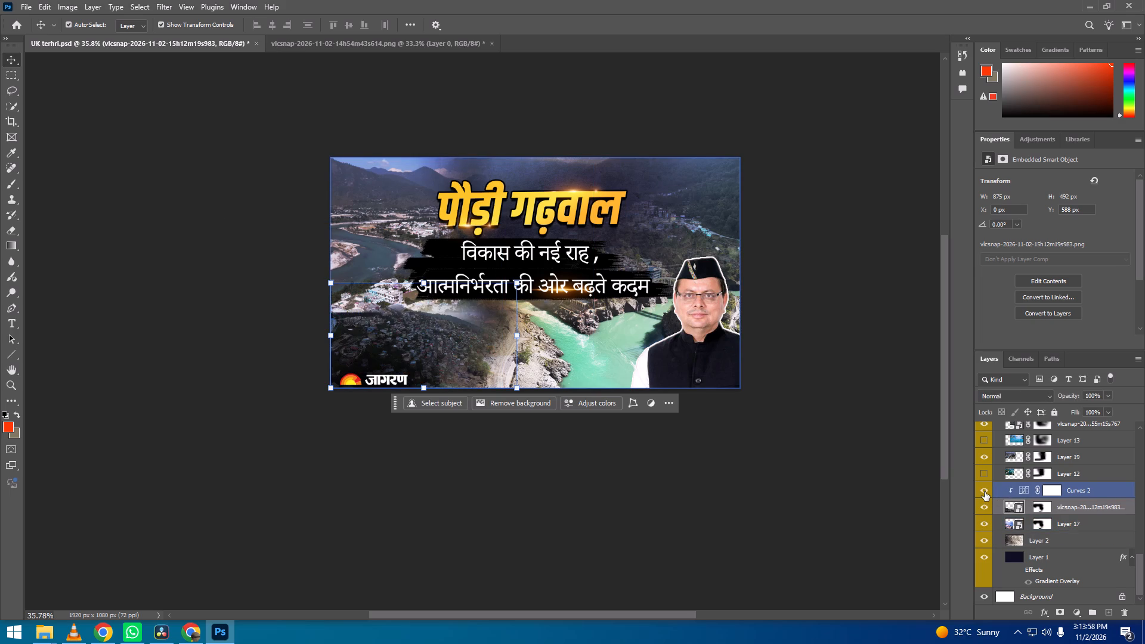
pyautogui.click(985, 492)
pyautogui.click(985, 502)
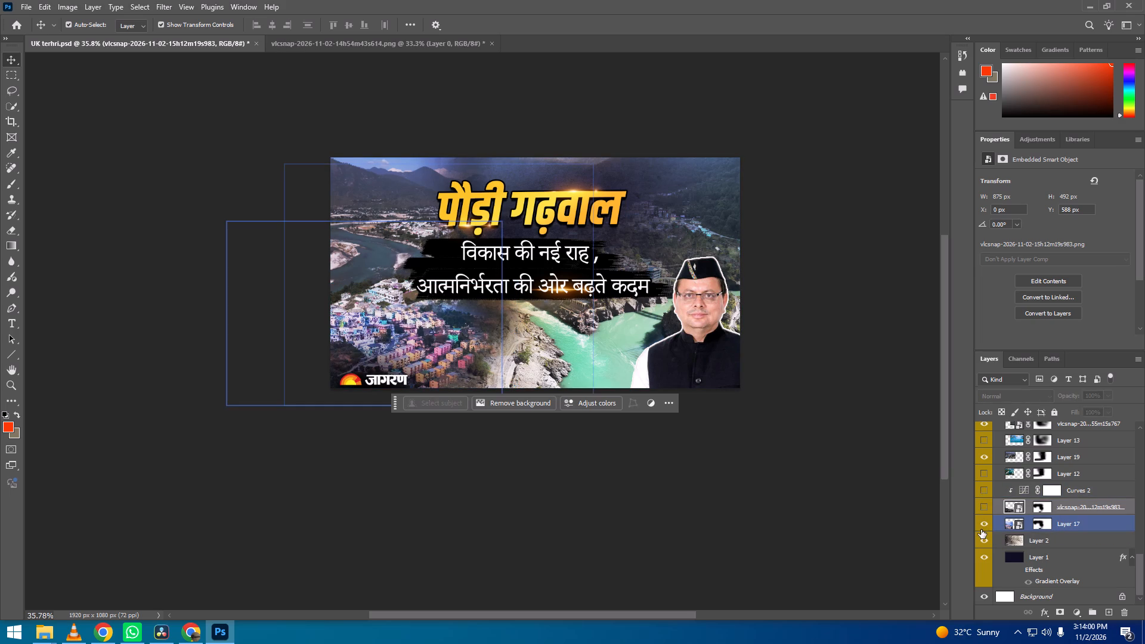
pyautogui.click(986, 523)
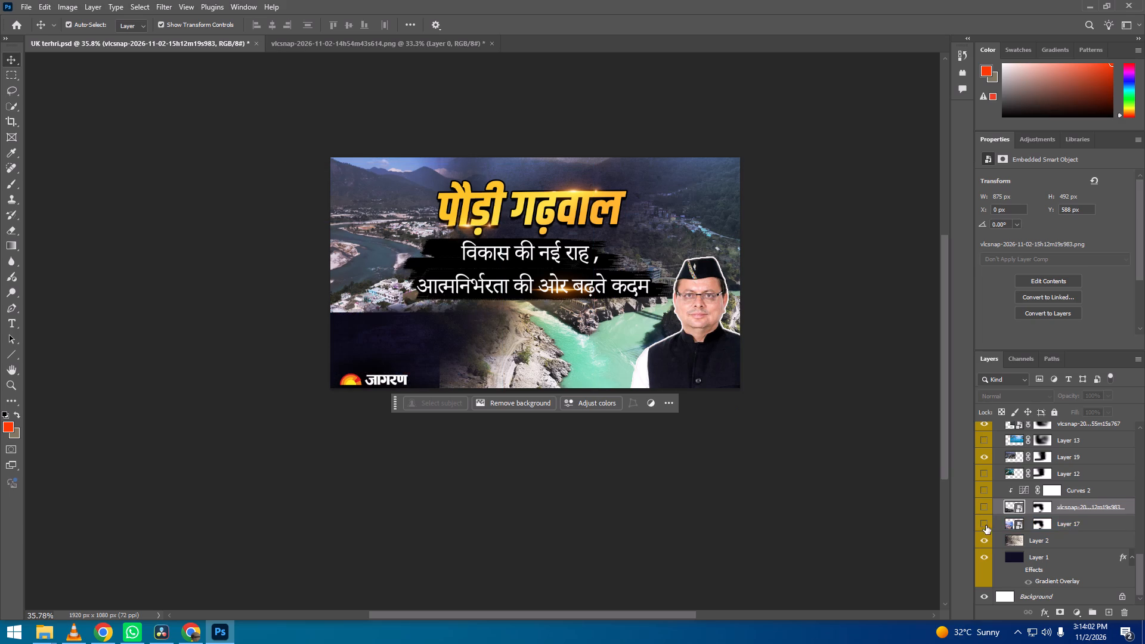
# Show the hillside-town snapshot and brighten it by enabling Curves 2 with the midtones of its RGB curve raised.
pyautogui.click(988, 506)
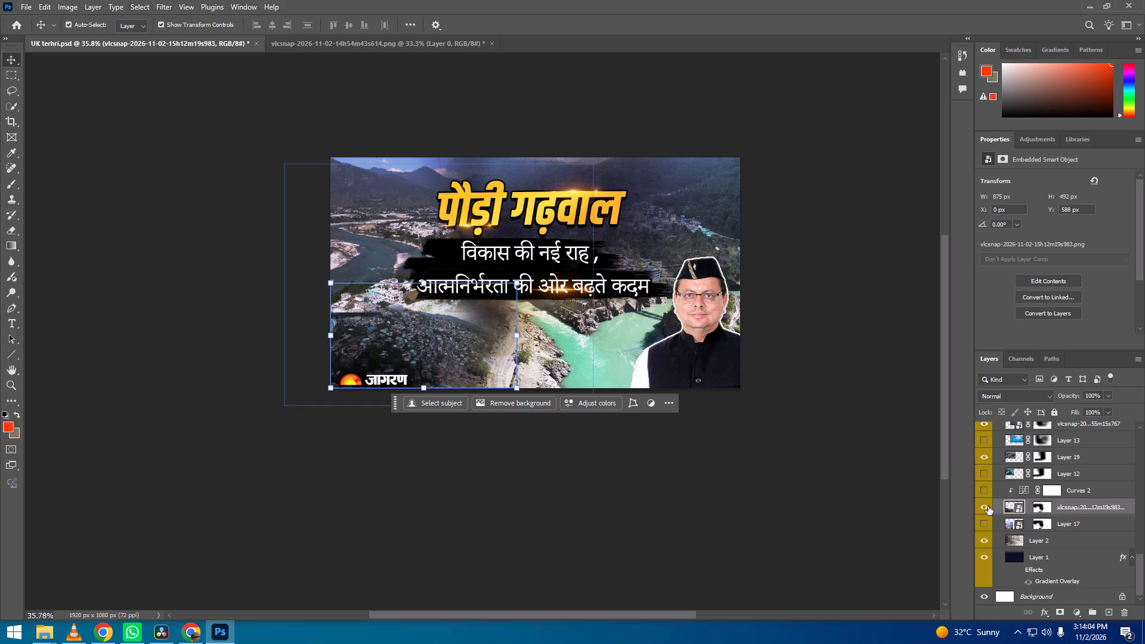
pyautogui.click(983, 492)
pyautogui.click(983, 492)
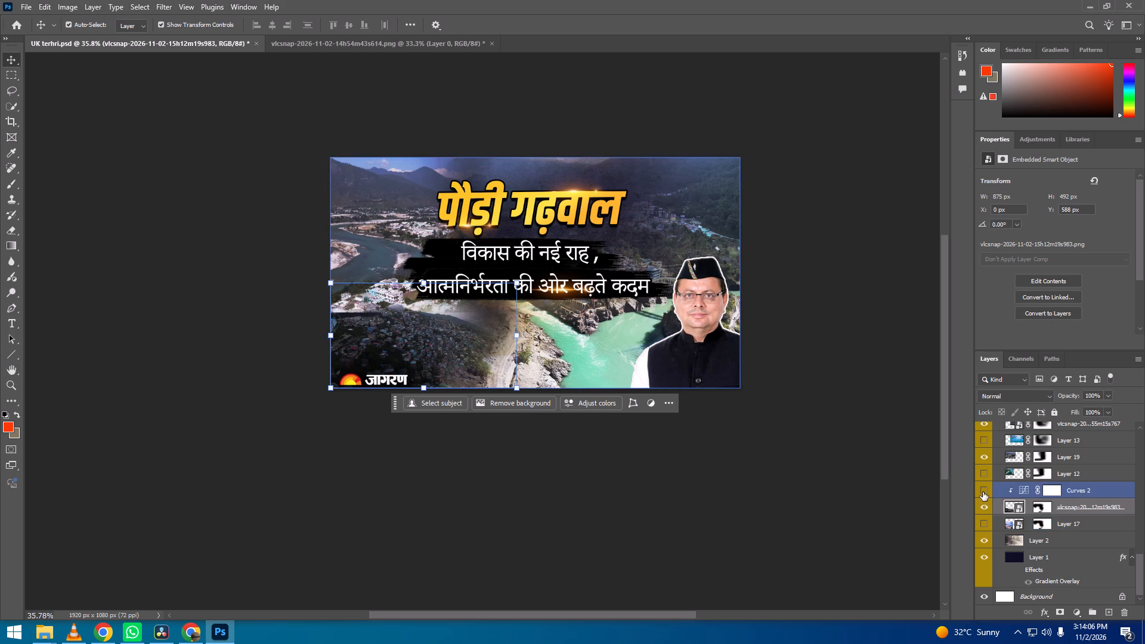
pyautogui.click(1019, 488)
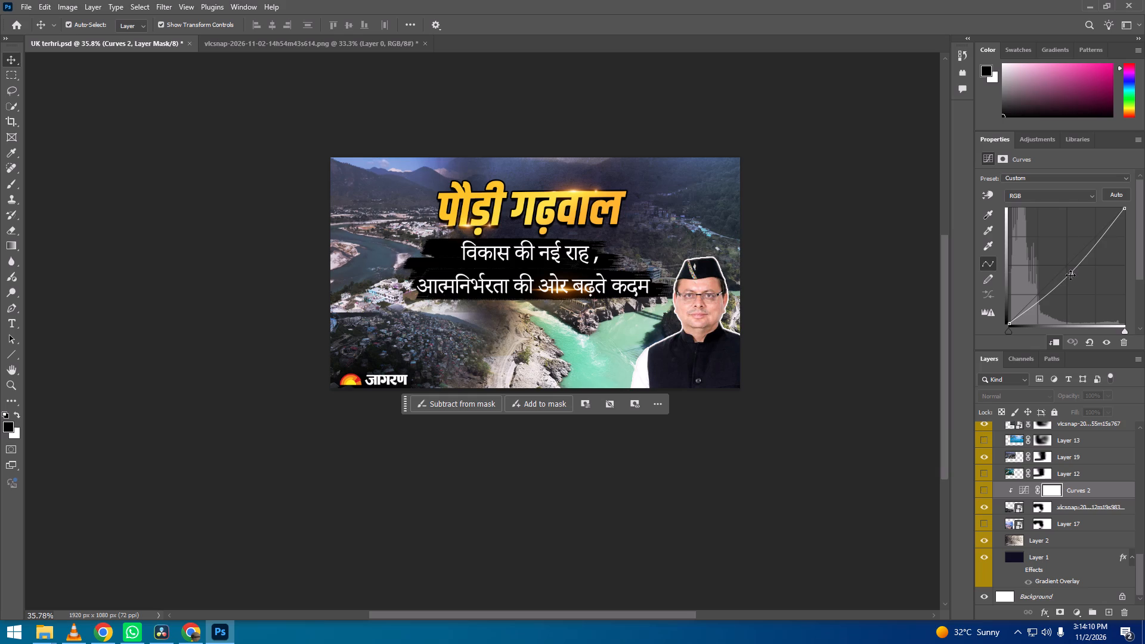
pyautogui.moveTo(1070, 275); pyautogui.dragTo(1048, 258)
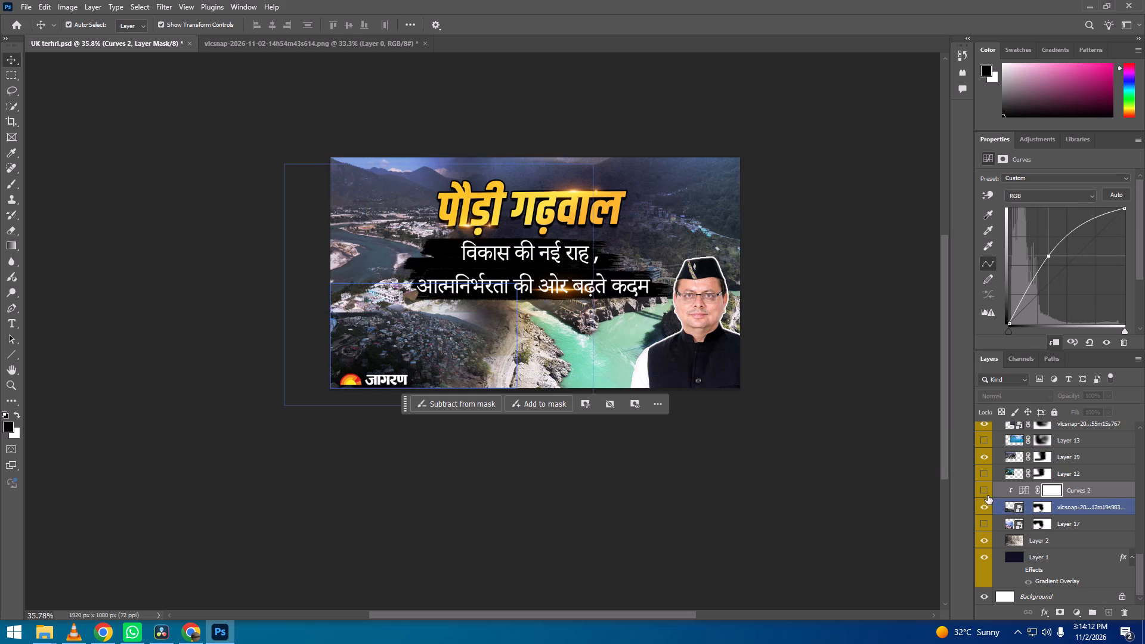
pyautogui.click(985, 493)
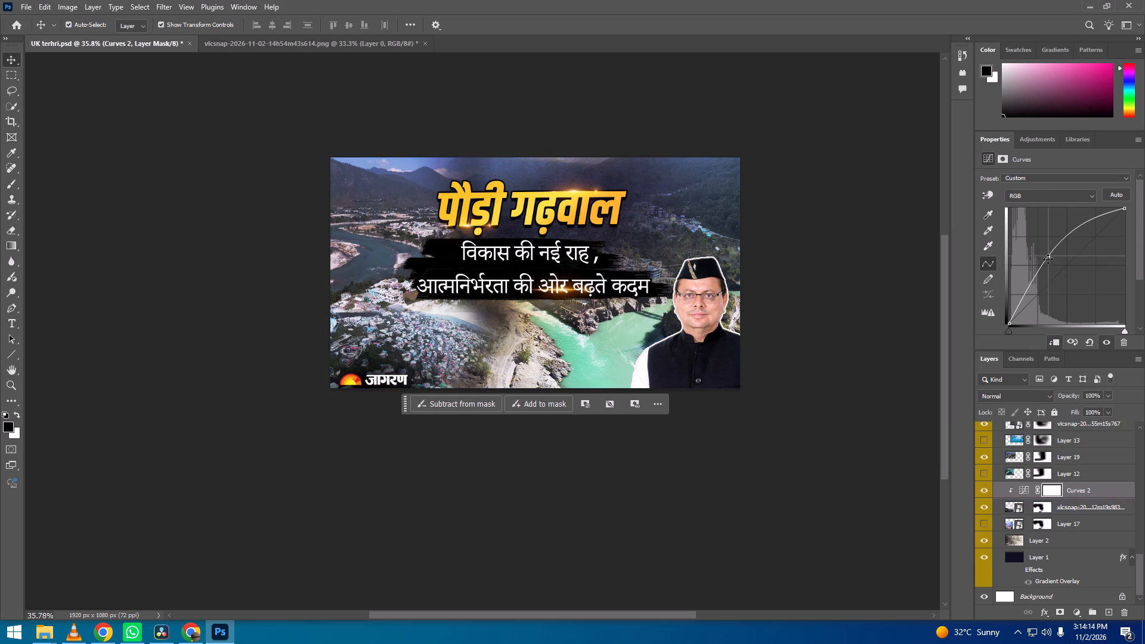
pyautogui.click(1048, 259)
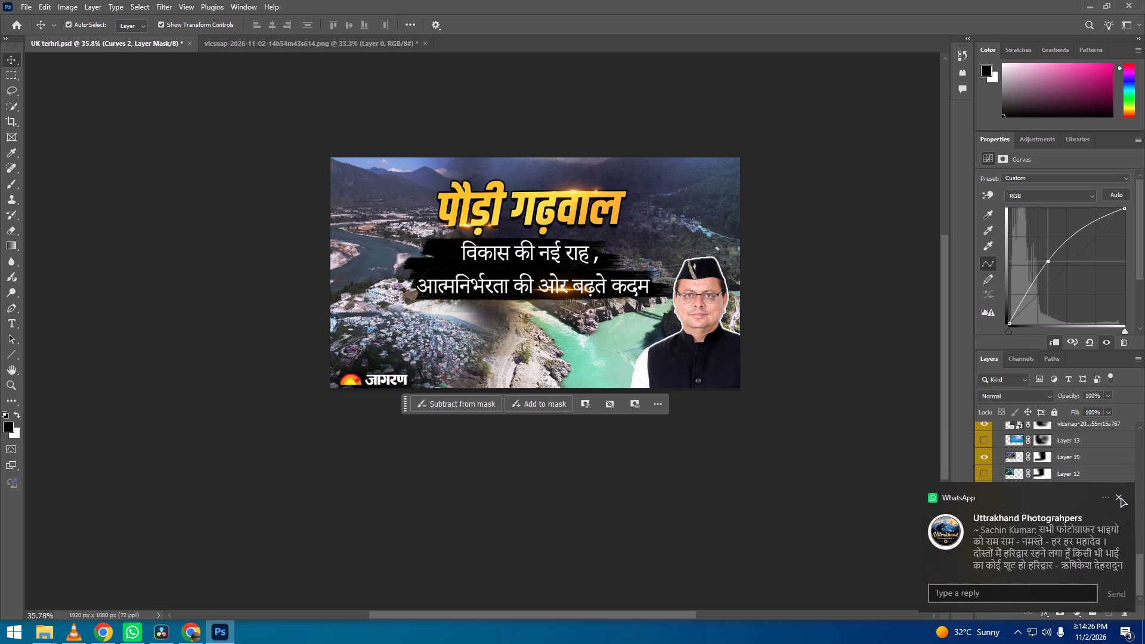
pyautogui.click(1121, 497)
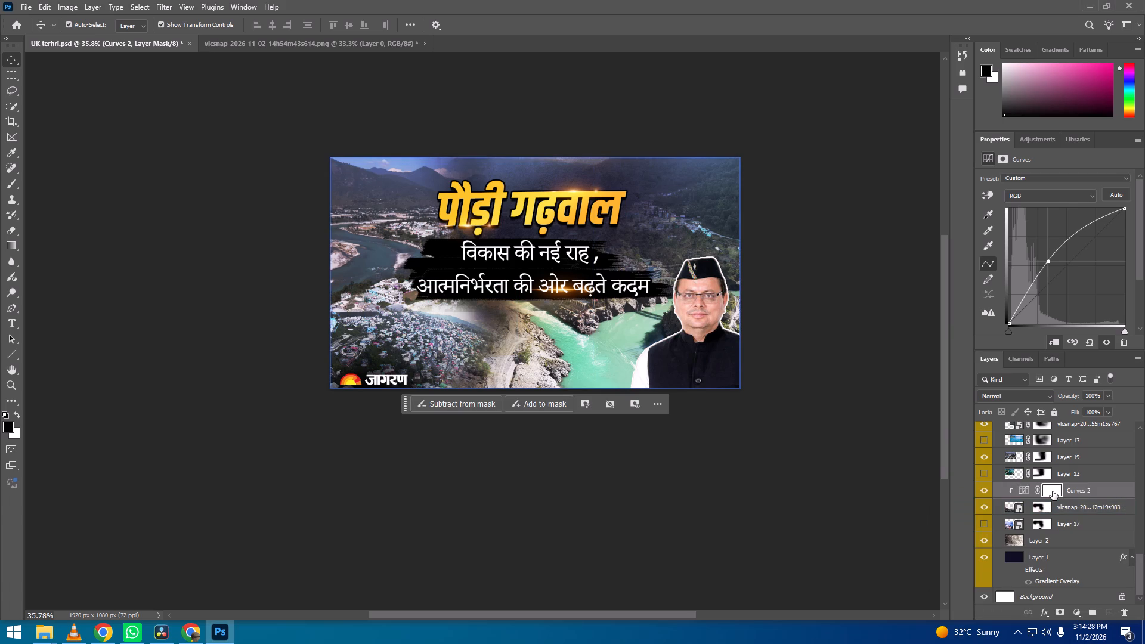
# Paint black with a 150 px brush on the hillside-town snapshot's layer mask to hide the strip along the photo's upper edge.
pyautogui.click(1042, 512)
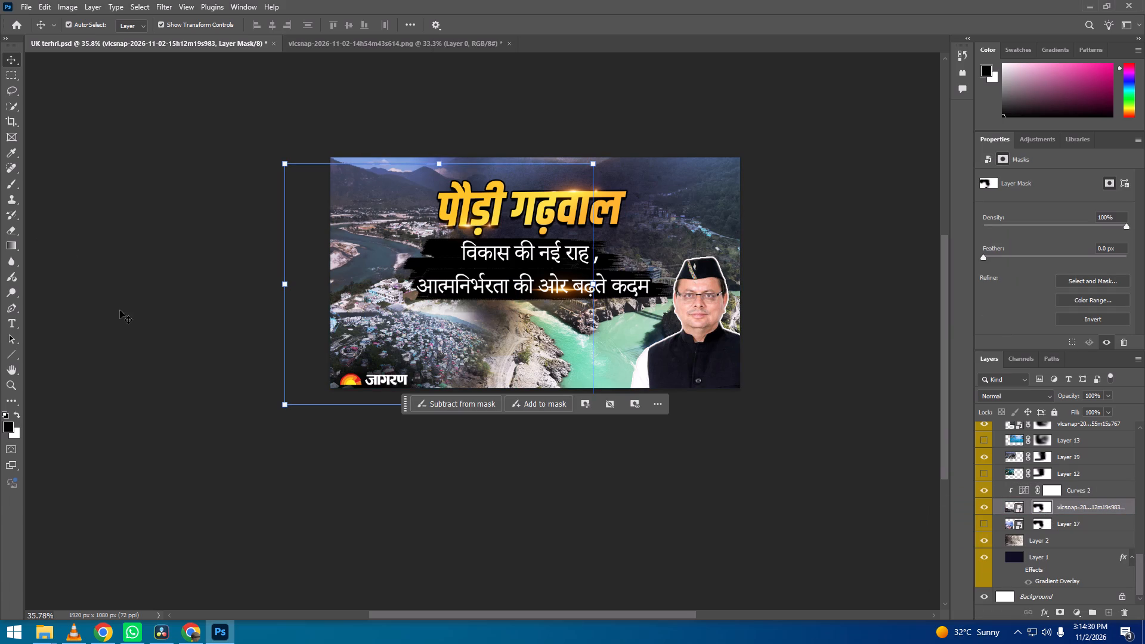
pyautogui.click(16, 179)
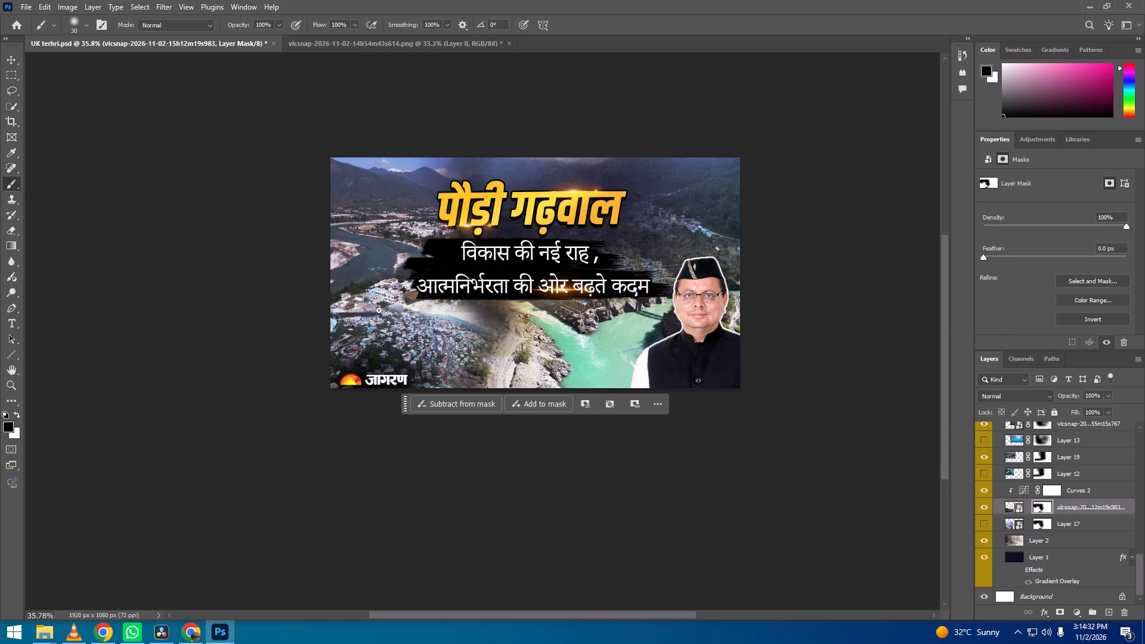
pyautogui.press(']')
pyautogui.press(']')
pyautogui.press(']')
pyautogui.press(']')
pyautogui.press(']')
pyautogui.press(']')
pyautogui.press(']')
pyautogui.press(']')
pyautogui.press(']')
pyautogui.press(']')
pyautogui.press(']')
pyautogui.moveTo(360, 306); pyautogui.dragTo(362, 304)
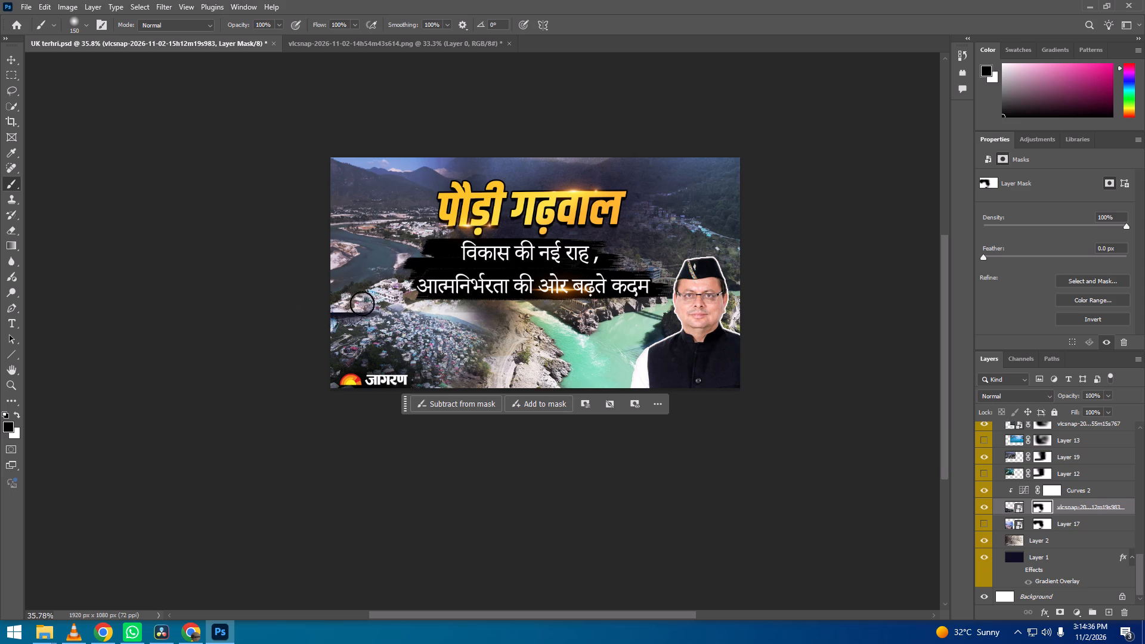
pyautogui.moveTo(362, 304); pyautogui.dragTo(632, 308)
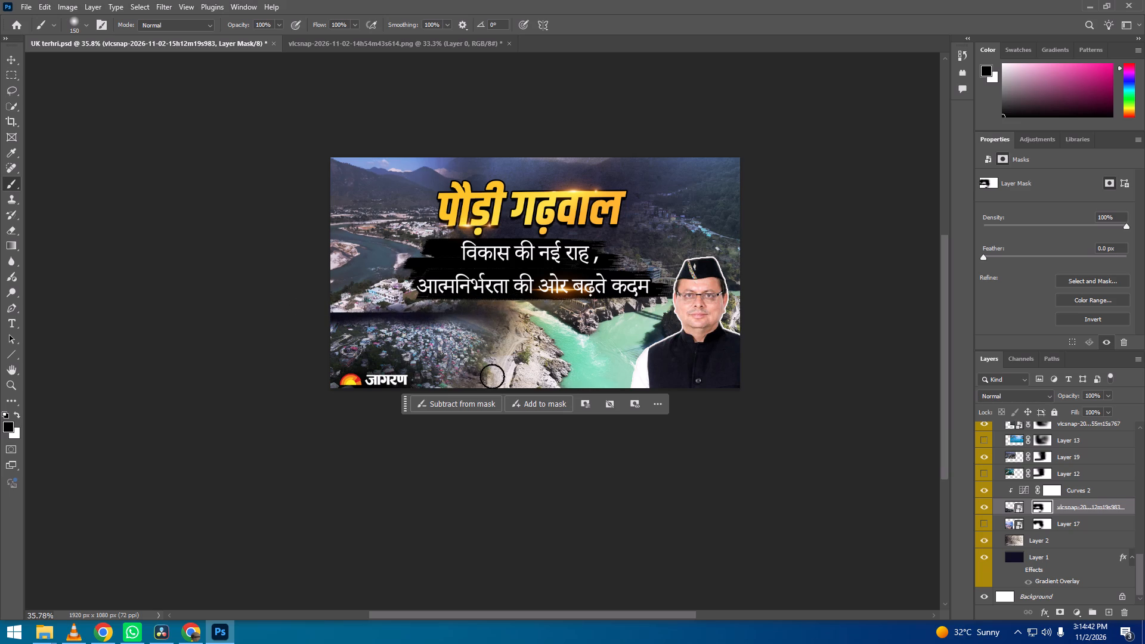
pyautogui.moveTo(498, 321); pyautogui.dragTo(399, 297)
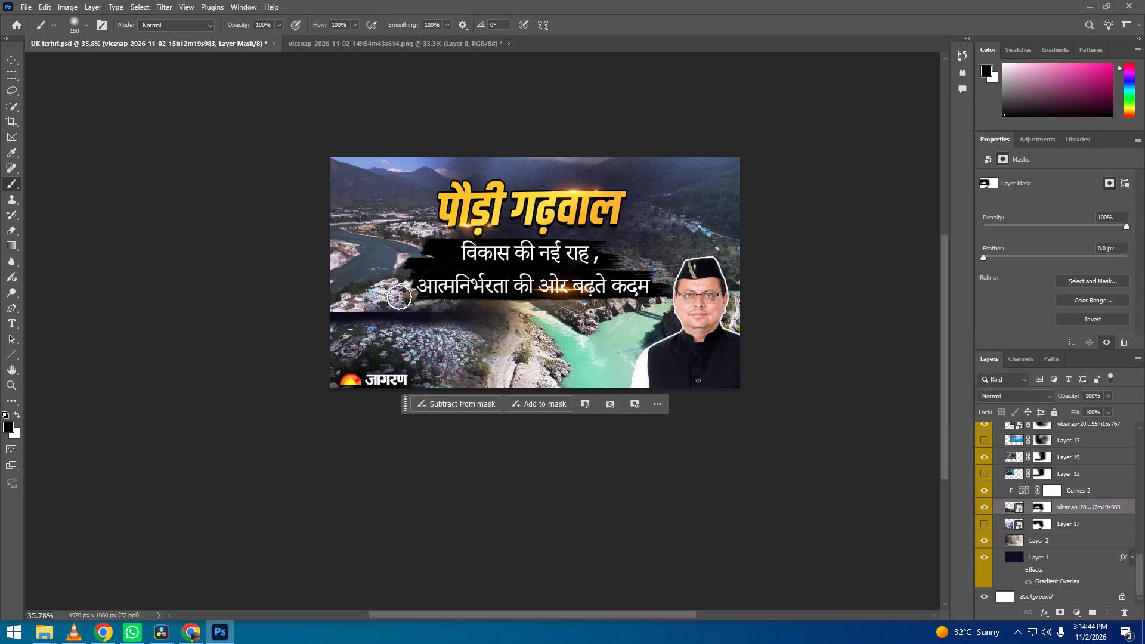
pyautogui.moveTo(399, 297); pyautogui.dragTo(371, 304)
pyautogui.moveTo(371, 304); pyautogui.dragTo(79, 286)
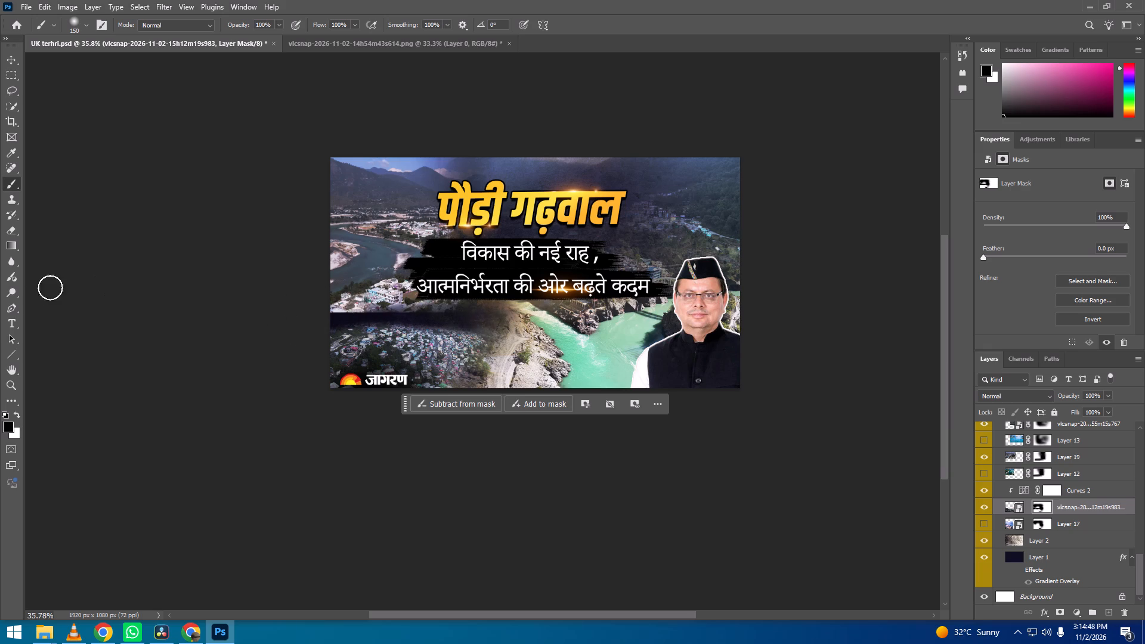
# Resize the hillside-town snapshot's image, without its mask, from the photo's upper-right corner.
pyautogui.click(10, 64)
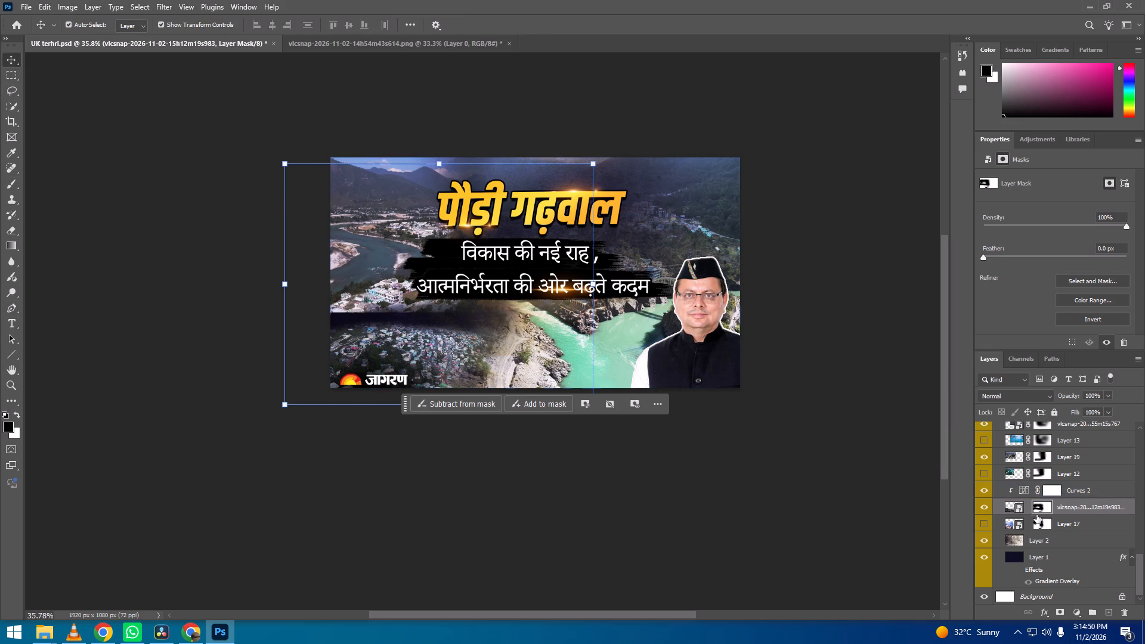
pyautogui.click(1016, 507)
pyautogui.moveTo(515, 281); pyautogui.dragTo(516, 281)
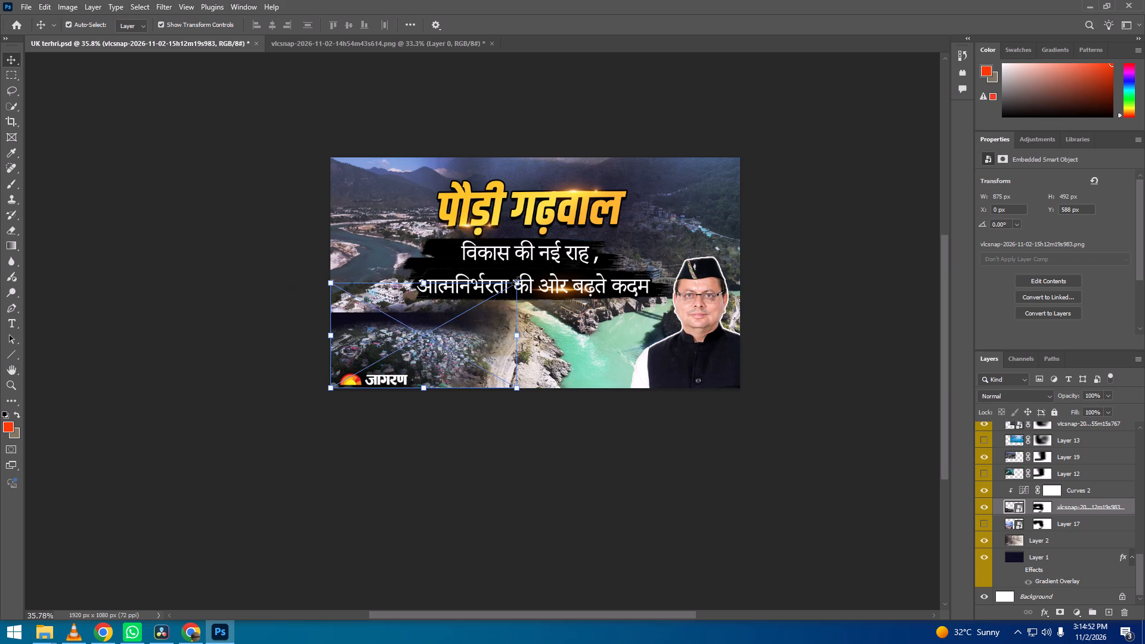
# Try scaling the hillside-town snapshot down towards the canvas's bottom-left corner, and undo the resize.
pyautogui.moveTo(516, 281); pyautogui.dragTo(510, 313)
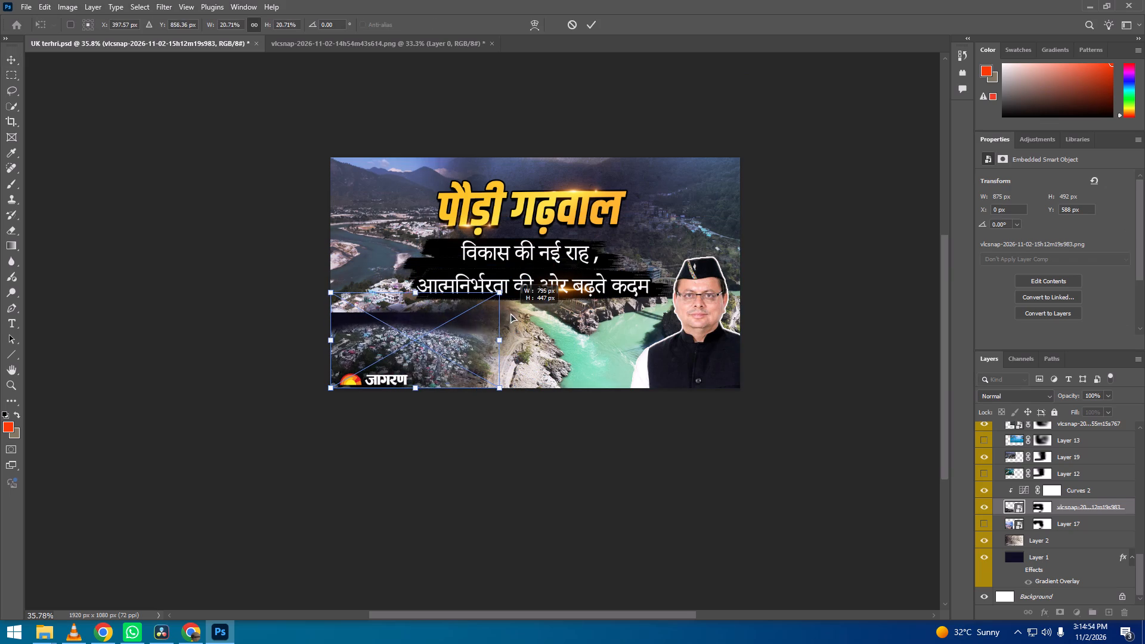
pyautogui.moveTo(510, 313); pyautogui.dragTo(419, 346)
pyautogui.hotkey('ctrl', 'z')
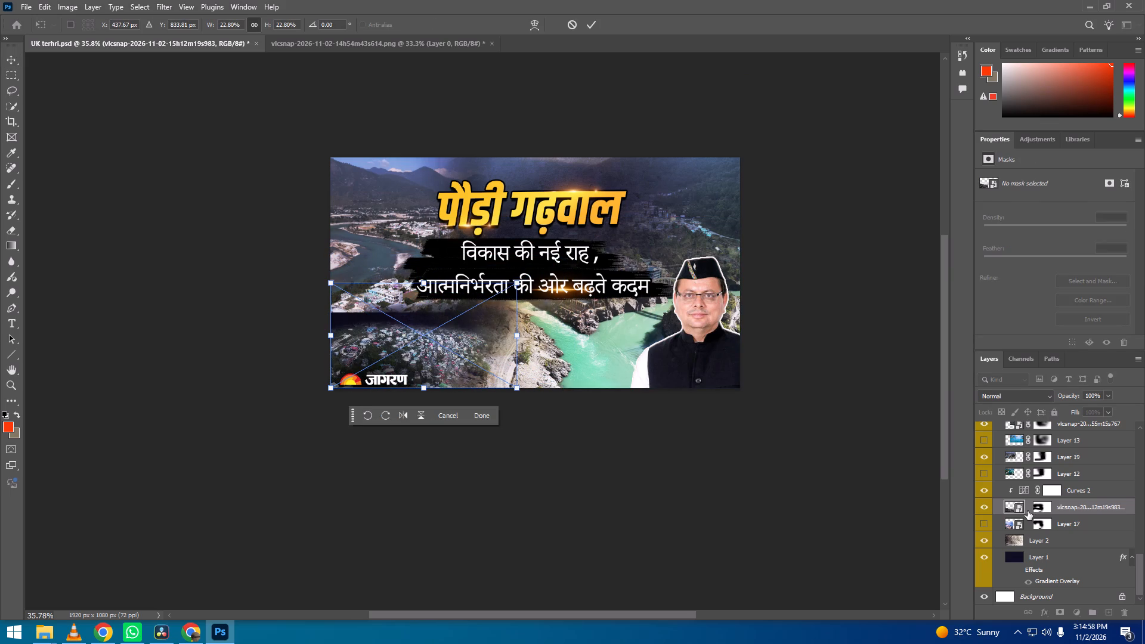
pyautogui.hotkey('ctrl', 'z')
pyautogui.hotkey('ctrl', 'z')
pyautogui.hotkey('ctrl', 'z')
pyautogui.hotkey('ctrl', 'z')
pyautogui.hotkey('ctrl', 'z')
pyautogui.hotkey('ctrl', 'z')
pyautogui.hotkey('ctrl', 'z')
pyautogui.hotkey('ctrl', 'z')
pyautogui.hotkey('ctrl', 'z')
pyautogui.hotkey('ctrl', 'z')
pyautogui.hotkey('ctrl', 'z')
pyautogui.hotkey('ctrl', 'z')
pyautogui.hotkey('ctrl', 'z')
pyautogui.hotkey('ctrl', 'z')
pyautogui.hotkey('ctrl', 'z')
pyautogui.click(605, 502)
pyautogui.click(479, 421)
# Undo the latest brush strokes on the hillside-town snapshot's layer mask.
pyautogui.hotkey('ctrl', 'z')
pyautogui.hotkey('ctrl', 'z')
pyautogui.hotkey('ctrl', 'z')
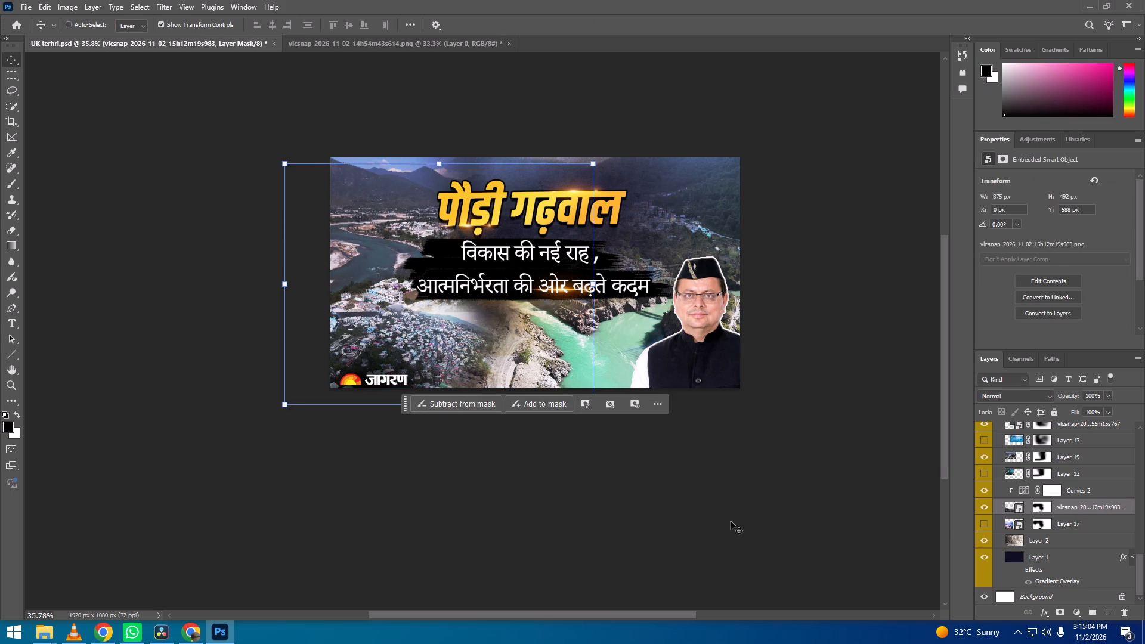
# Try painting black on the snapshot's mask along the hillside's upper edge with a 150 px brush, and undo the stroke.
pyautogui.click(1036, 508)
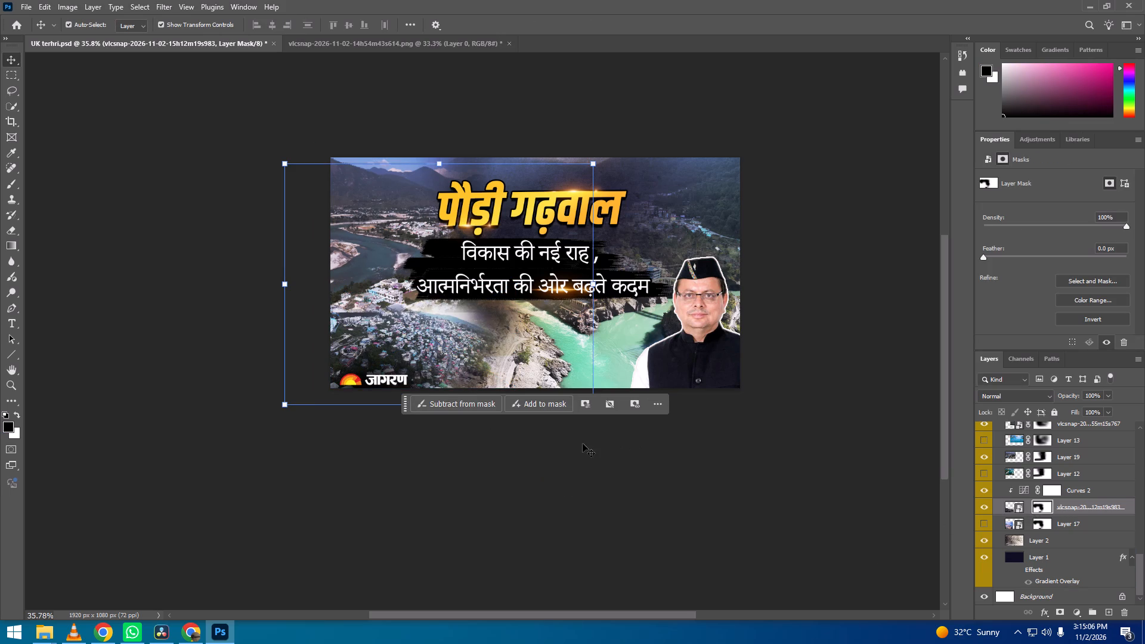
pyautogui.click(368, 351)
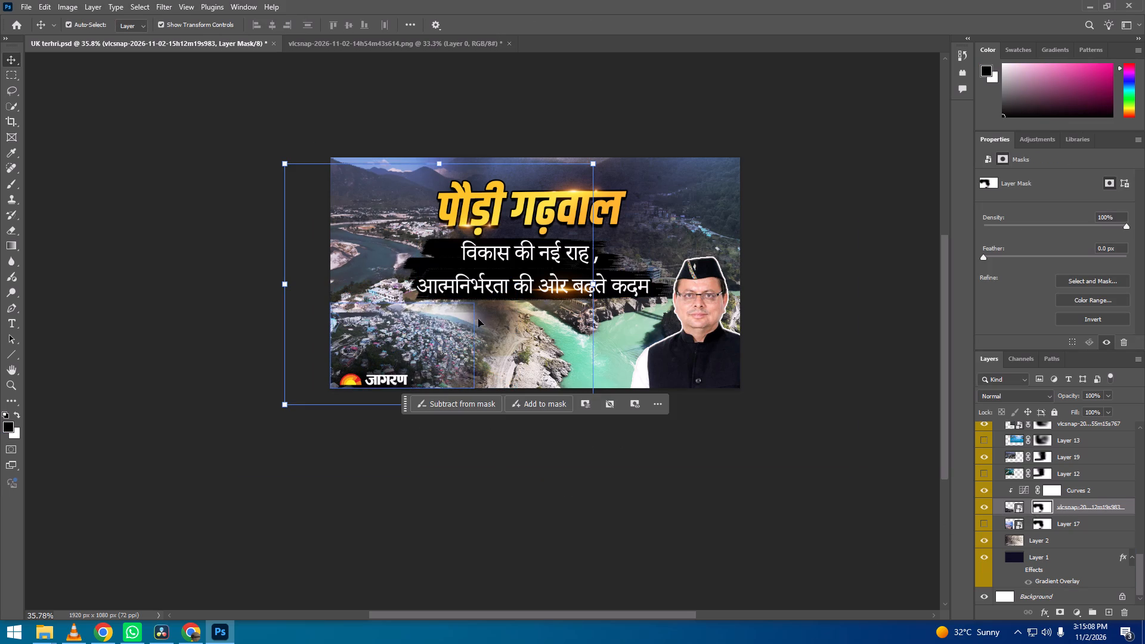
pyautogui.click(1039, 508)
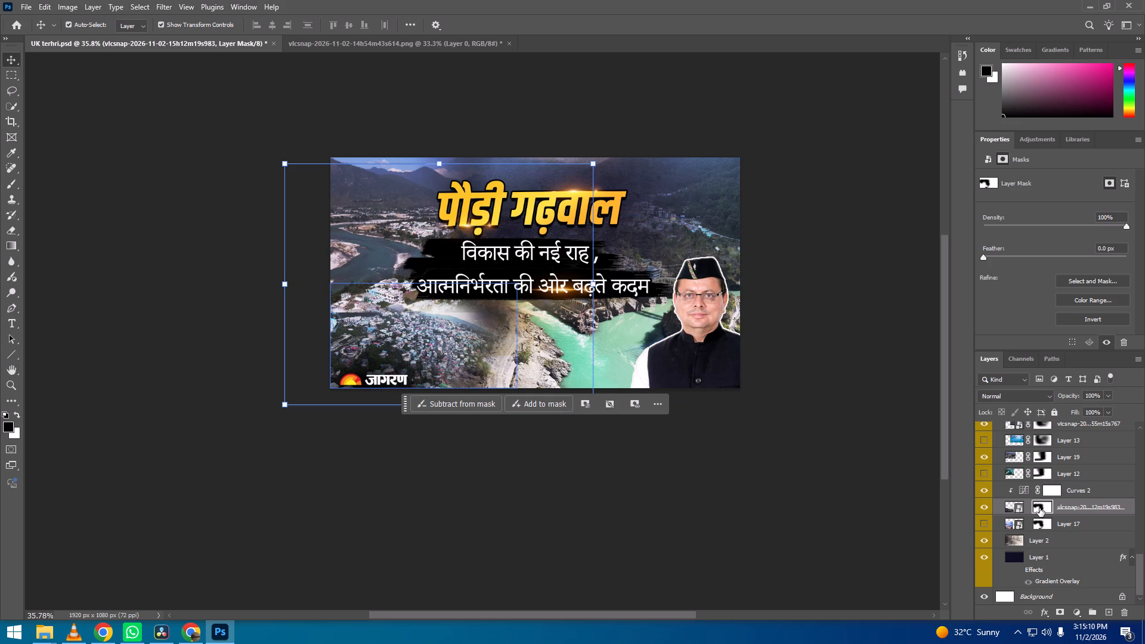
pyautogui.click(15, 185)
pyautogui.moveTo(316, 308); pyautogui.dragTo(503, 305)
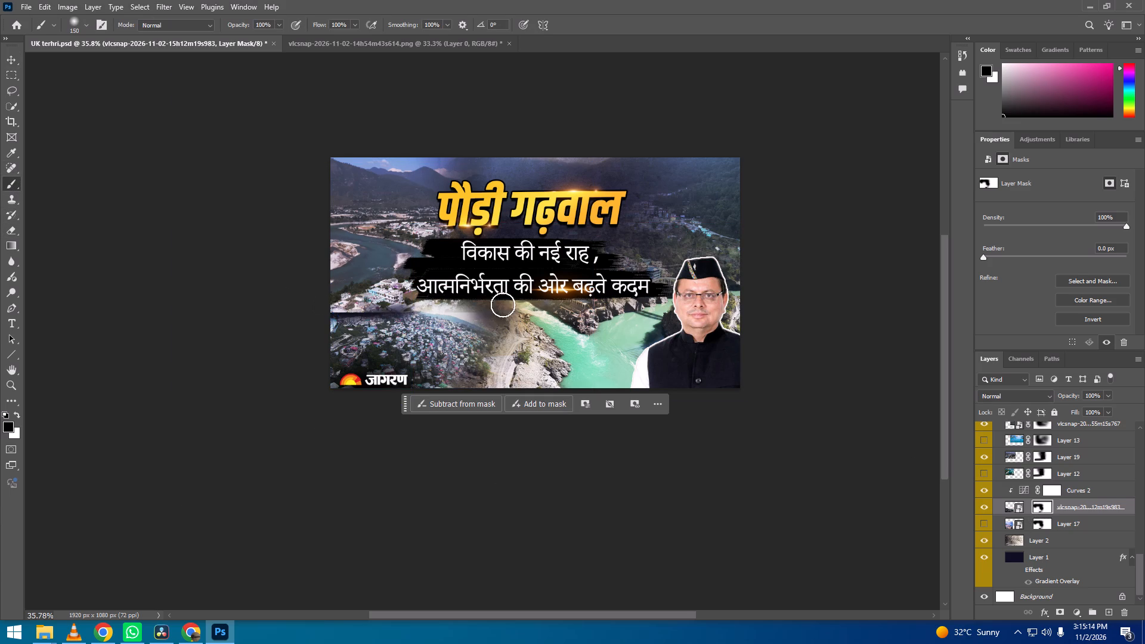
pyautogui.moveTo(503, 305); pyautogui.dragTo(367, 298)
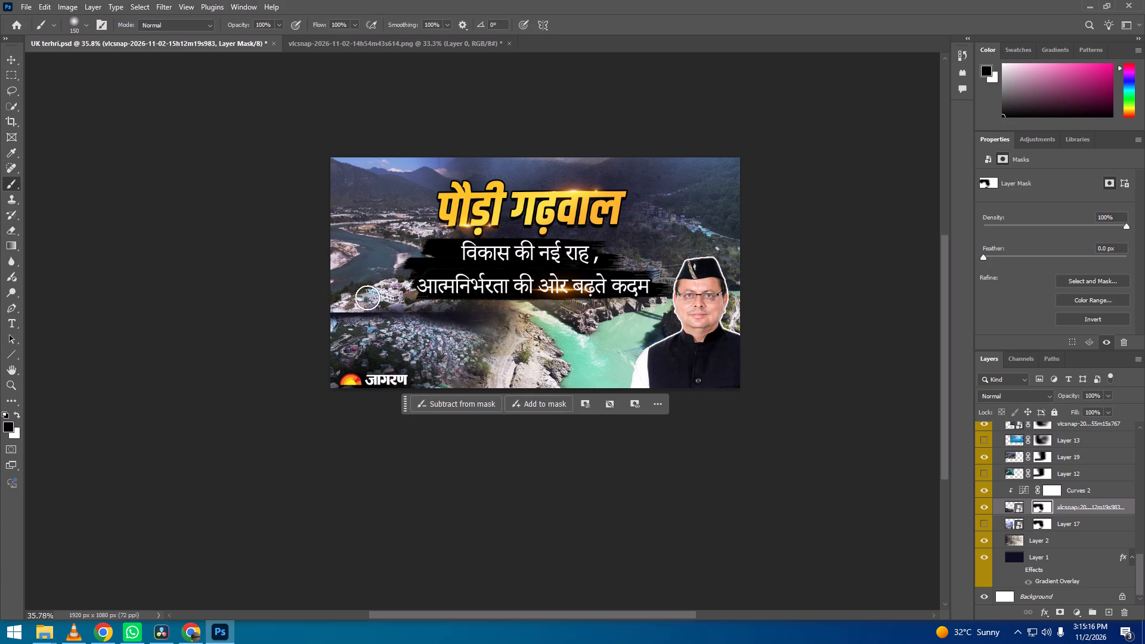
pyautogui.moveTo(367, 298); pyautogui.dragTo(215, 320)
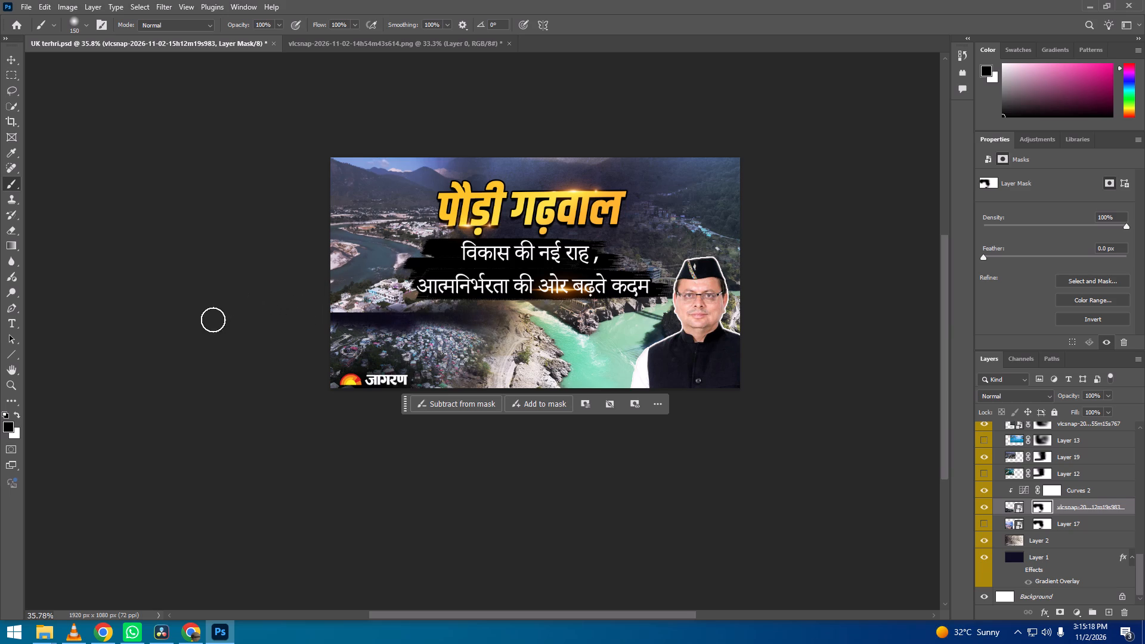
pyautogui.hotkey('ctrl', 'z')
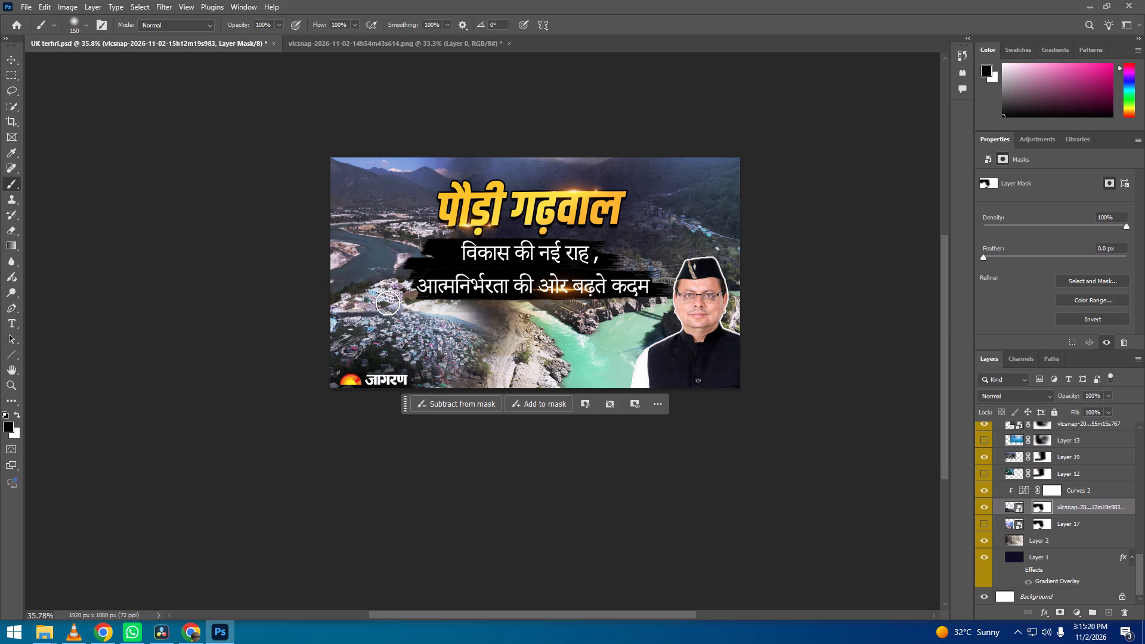
# Enlarge the brush to 600 px and paint black on the snapshot's mask to soften the hillside's upper edge beneath the subtitle.
pyautogui.press(']')
pyautogui.press(']')
pyautogui.press(']')
pyautogui.press(']')
pyautogui.press(']')
pyautogui.press(']')
pyautogui.press(']')
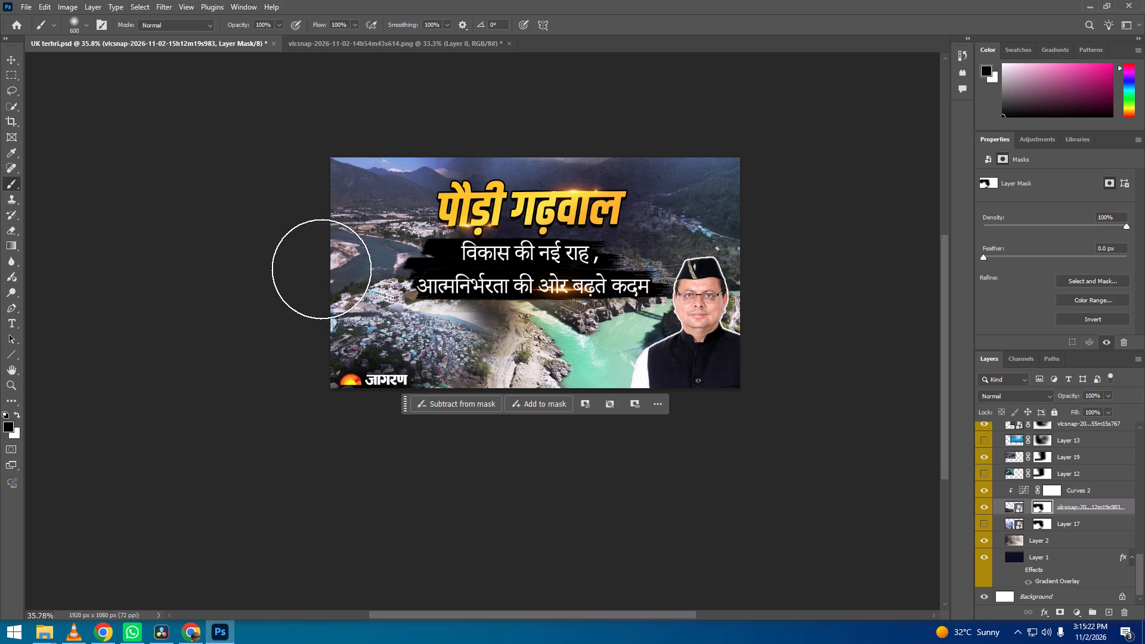
pyautogui.moveTo(321, 269); pyautogui.dragTo(545, 273)
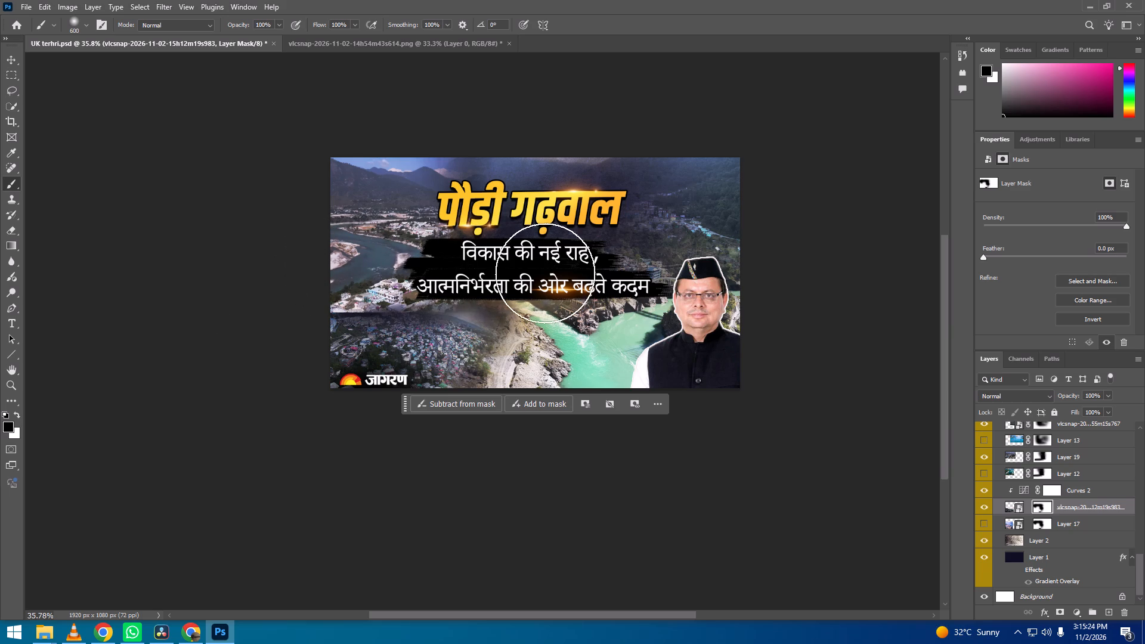
pyautogui.moveTo(545, 273); pyautogui.dragTo(512, 274)
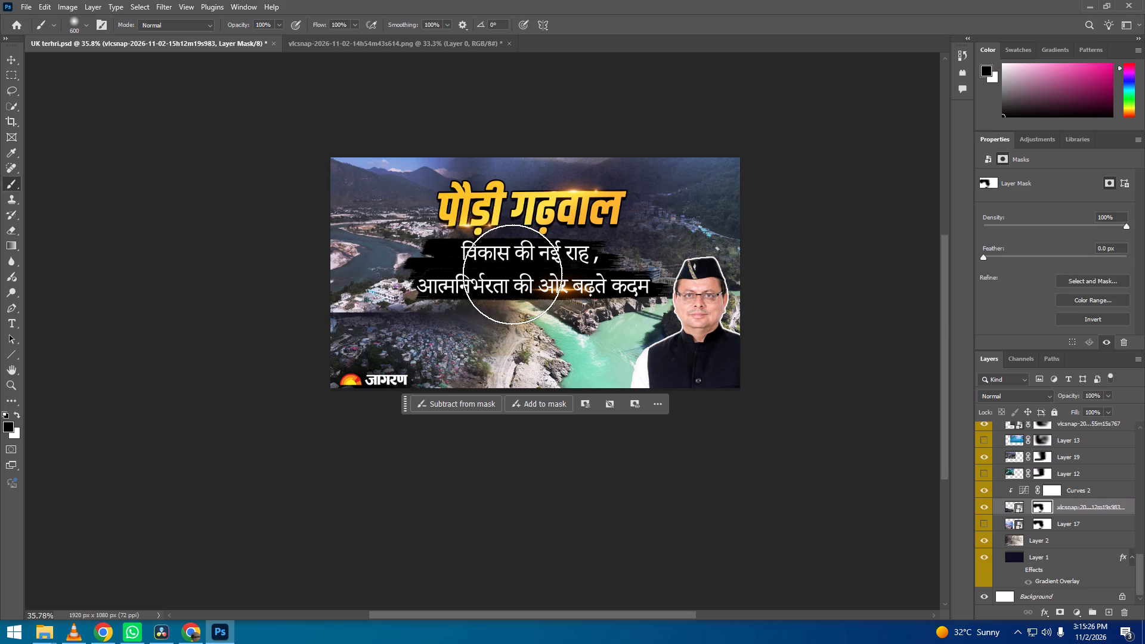
pyautogui.moveTo(512, 274); pyautogui.dragTo(301, 271)
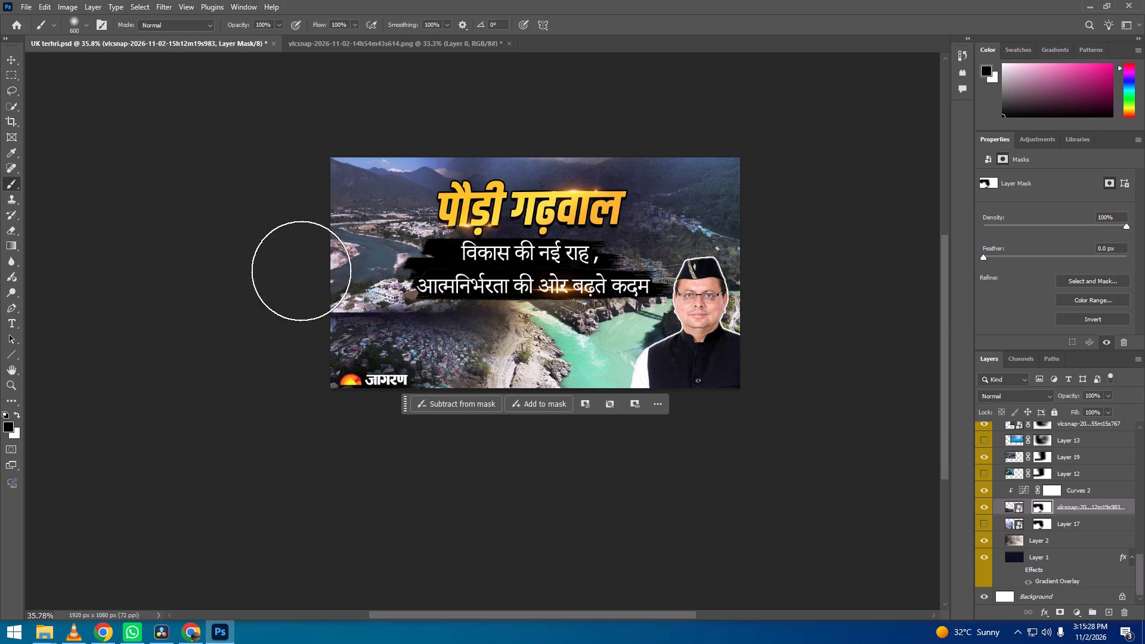
pyautogui.moveTo(301, 271); pyautogui.dragTo(570, 281)
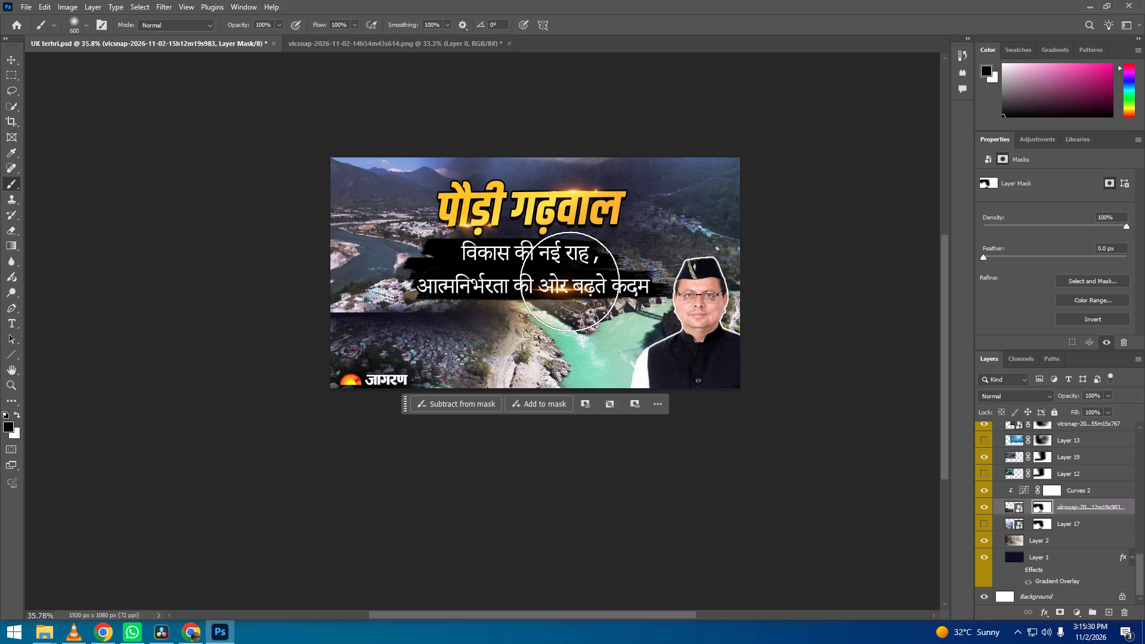
pyautogui.moveTo(570, 281); pyautogui.dragTo(555, 283)
# Scale the hillside-town snapshot image to about 24.88%, keeping its bottom-left corner anchored and its mask unscaled.
pyautogui.click(11, 57)
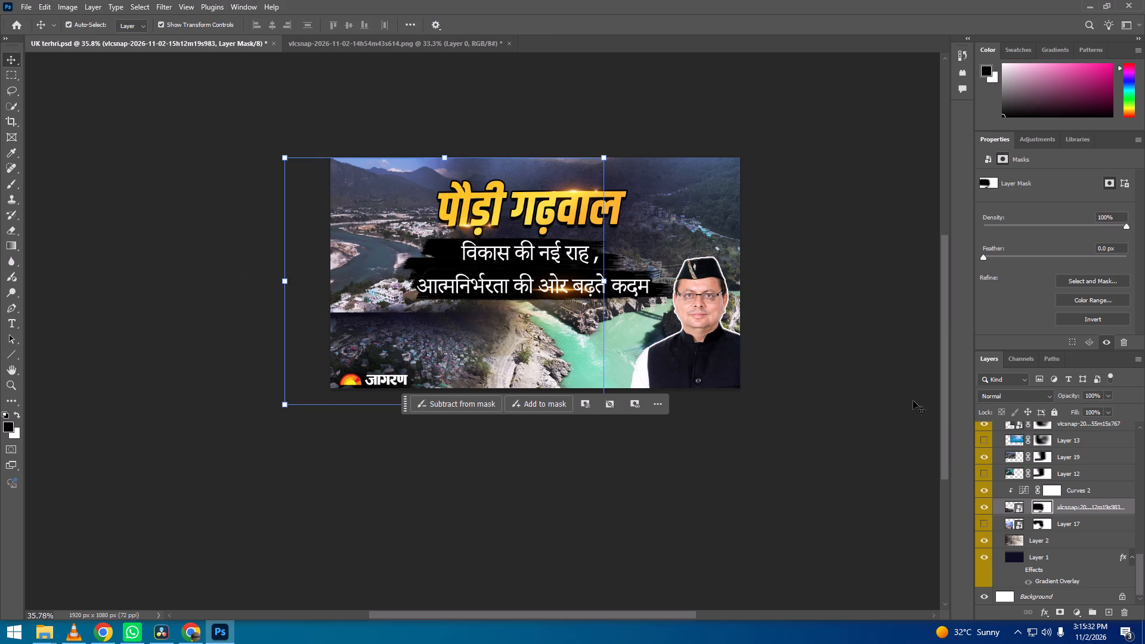
pyautogui.click(1016, 507)
pyautogui.moveTo(518, 284); pyautogui.dragTo(524, 281)
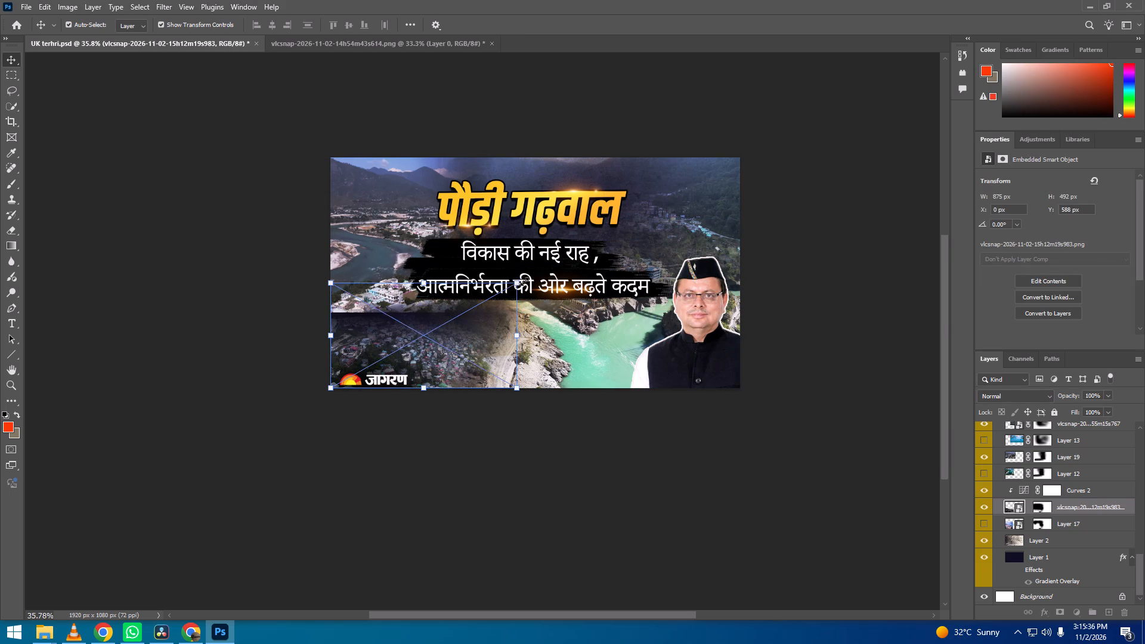
pyautogui.moveTo(524, 281); pyautogui.dragTo(434, 356)
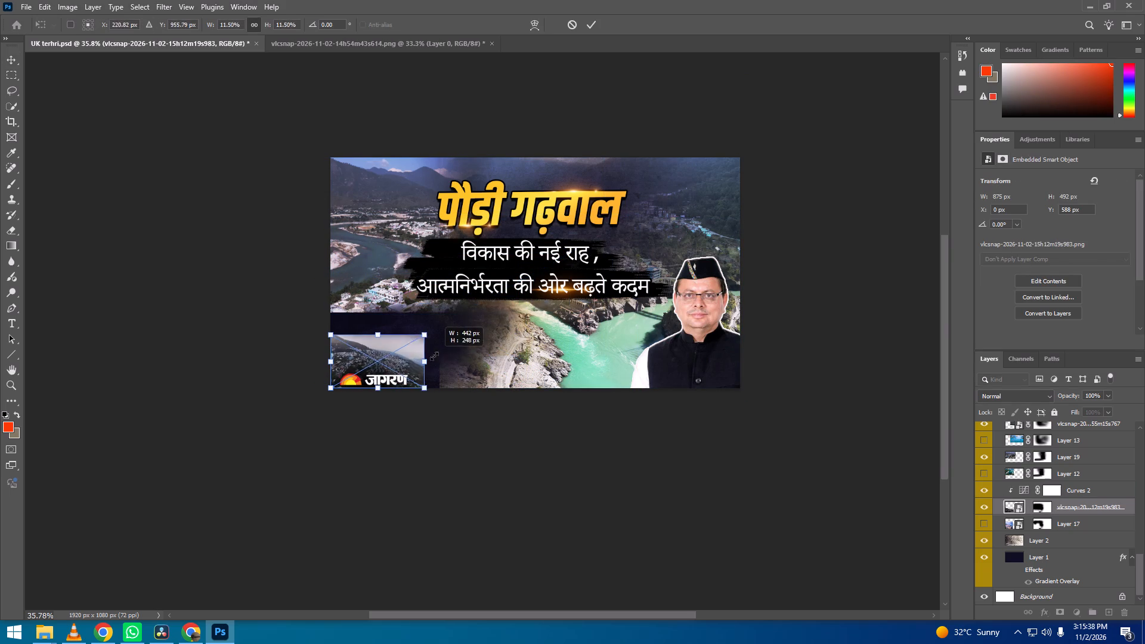
pyautogui.moveTo(434, 356); pyautogui.dragTo(441, 364)
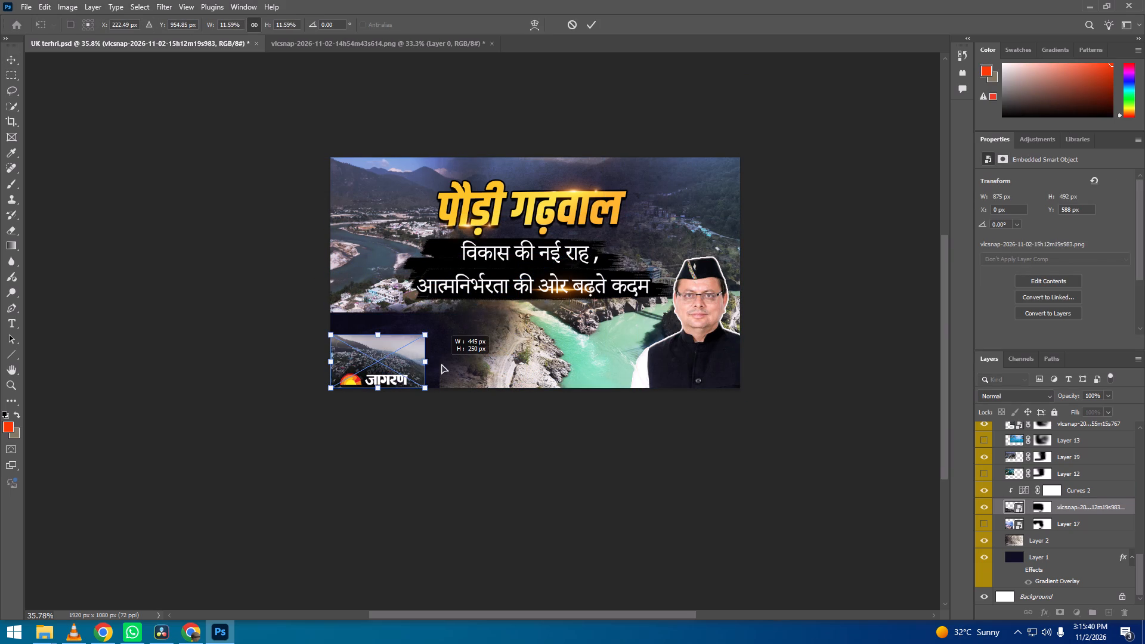
pyautogui.moveTo(441, 364); pyautogui.dragTo(426, 370)
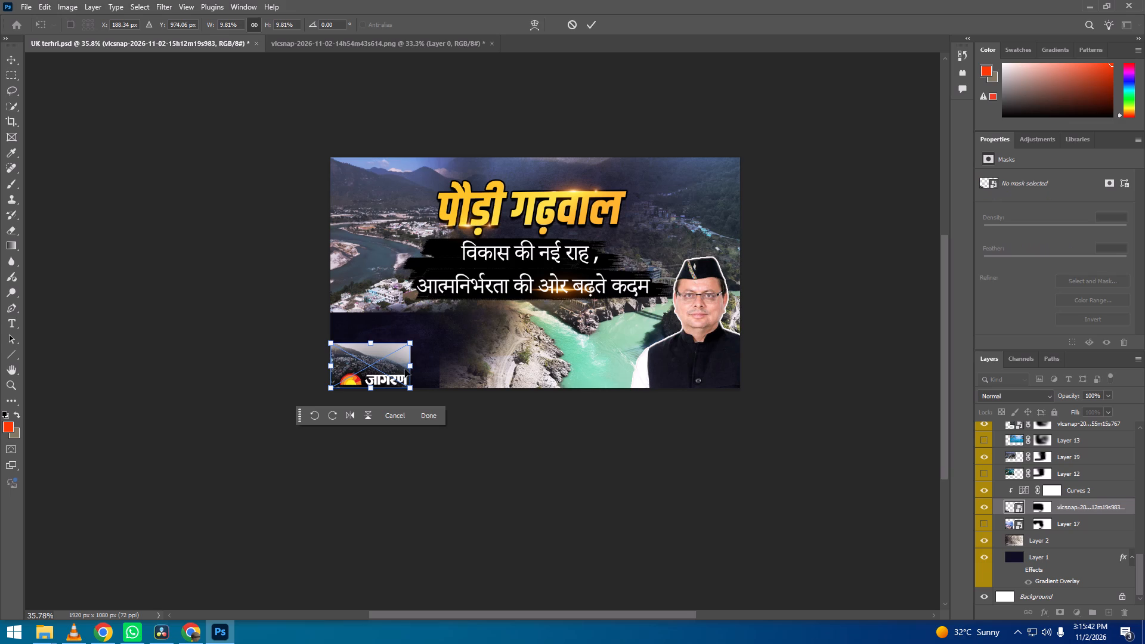
pyautogui.moveTo(408, 343); pyautogui.dragTo(420, 339)
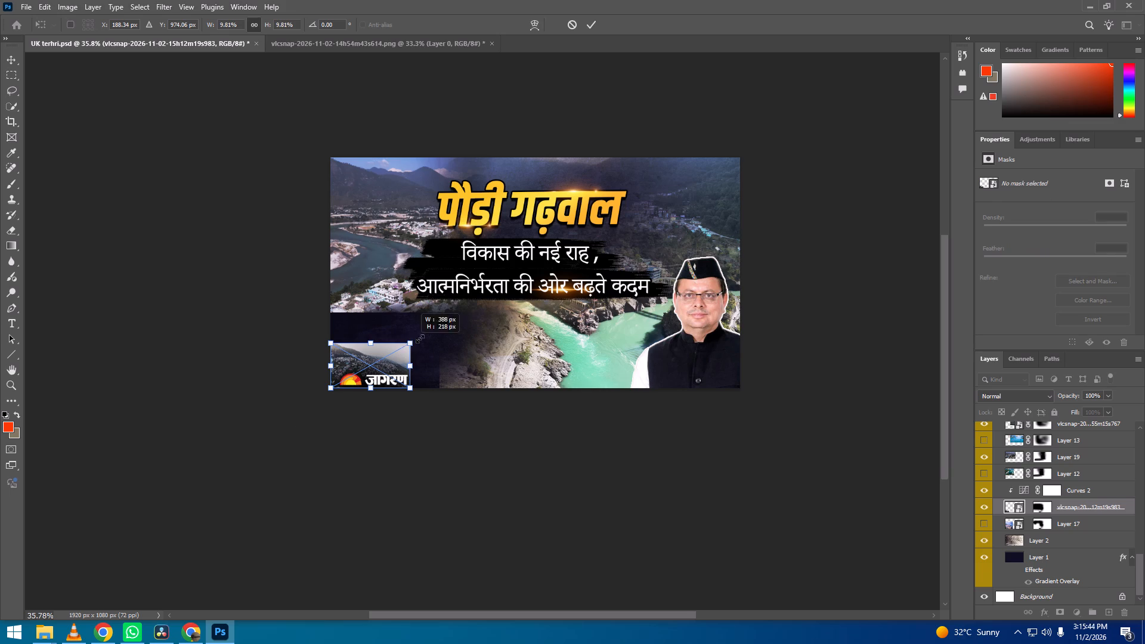
pyautogui.moveTo(420, 339); pyautogui.dragTo(589, 267)
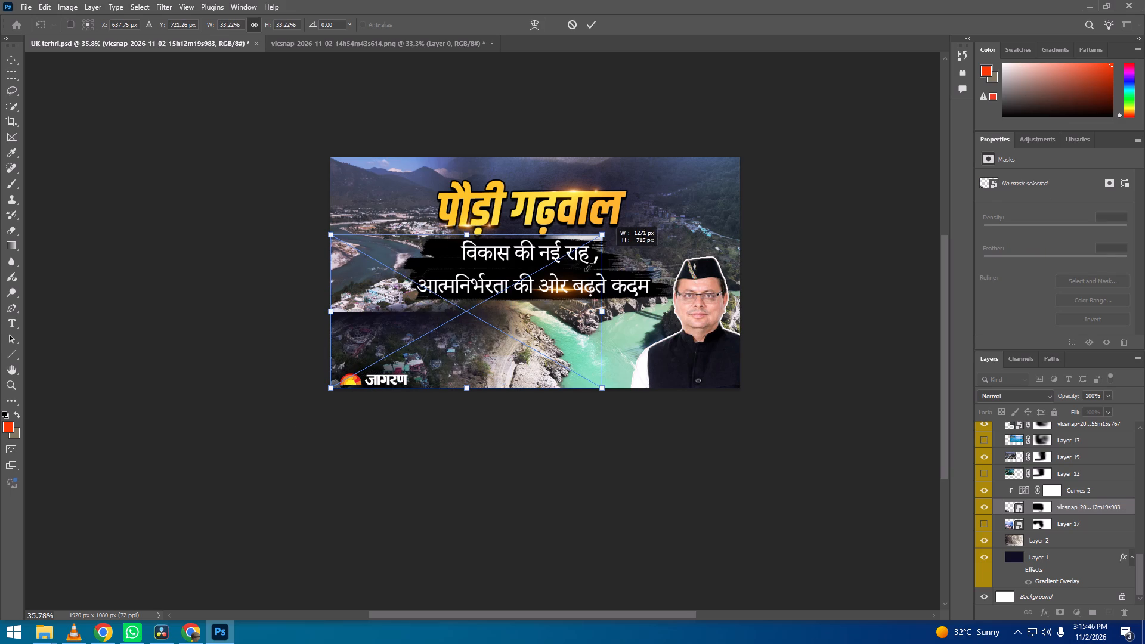
pyautogui.moveTo(589, 267); pyautogui.dragTo(546, 299)
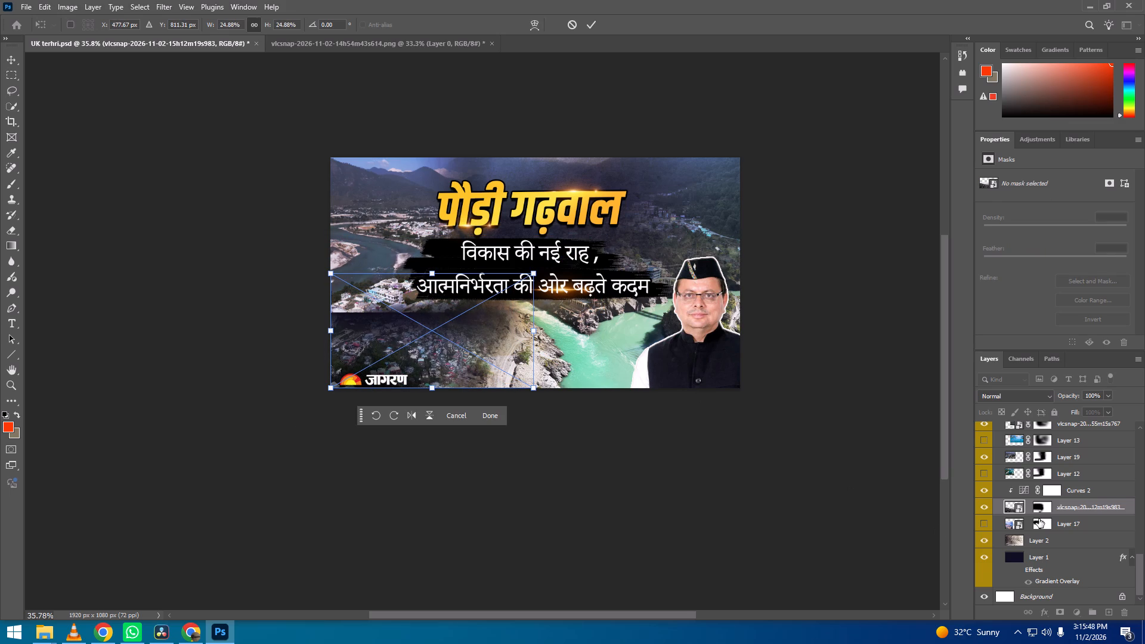
pyautogui.click(1045, 510)
# Hide the Curves 2 adjustment and check the hillside-town snapshot by toggling its visibility.
pyautogui.click(979, 490)
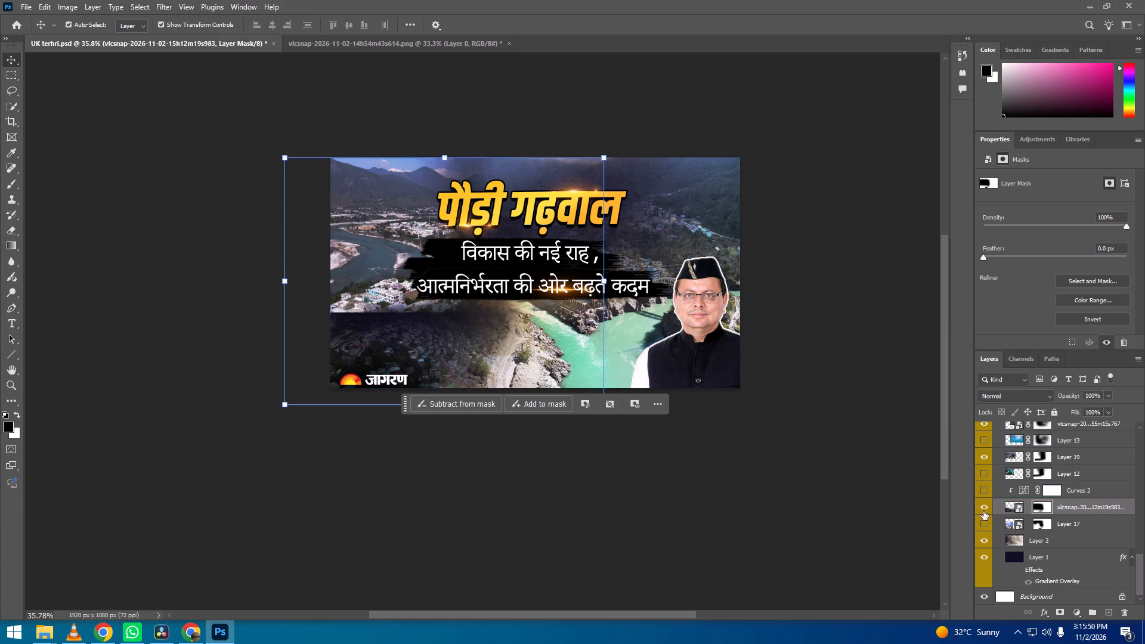
pyautogui.click(984, 508)
pyautogui.click(984, 508)
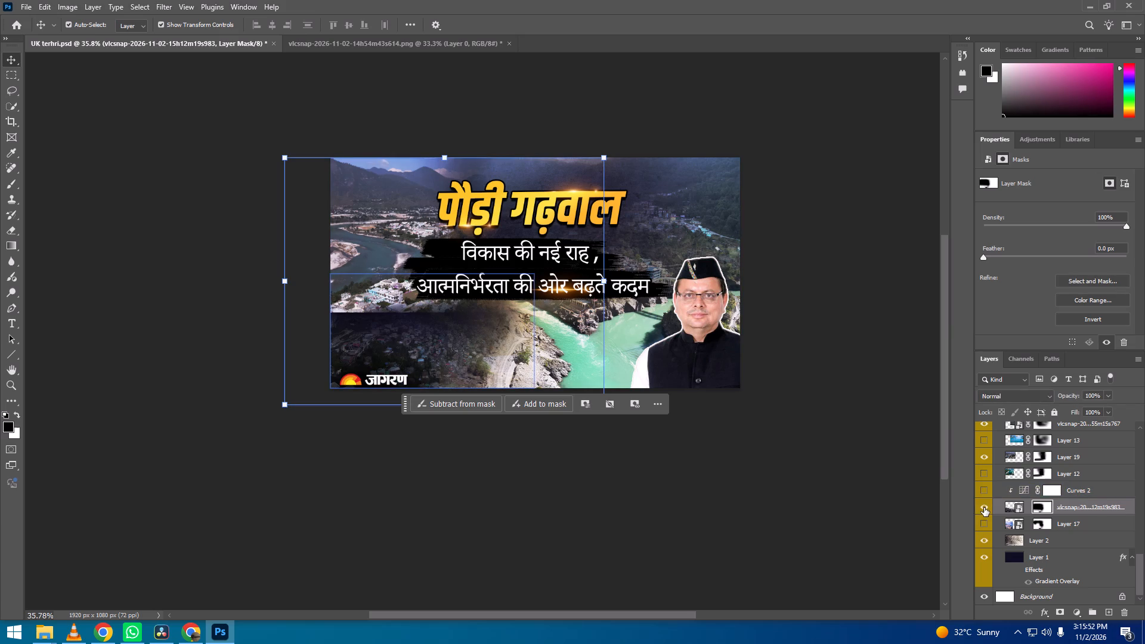
# Compare the old town photo with the snapshot above it by toggling Layer 17's visibility, leaving Layer 17 hidden.
pyautogui.click(984, 524)
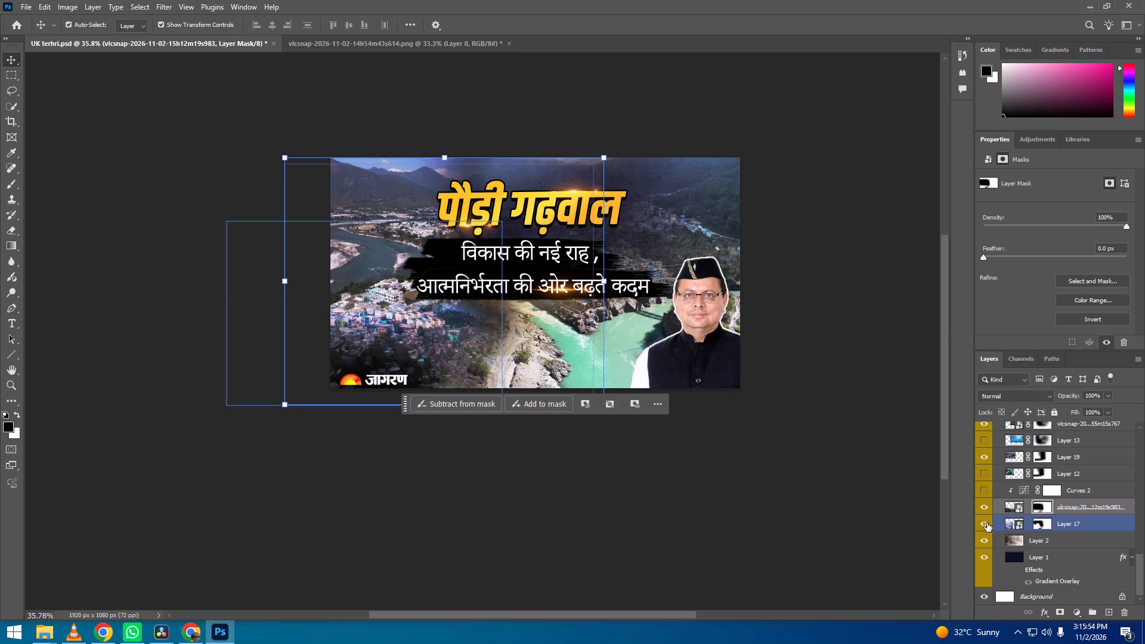
pyautogui.click(987, 523)
pyautogui.click(987, 523)
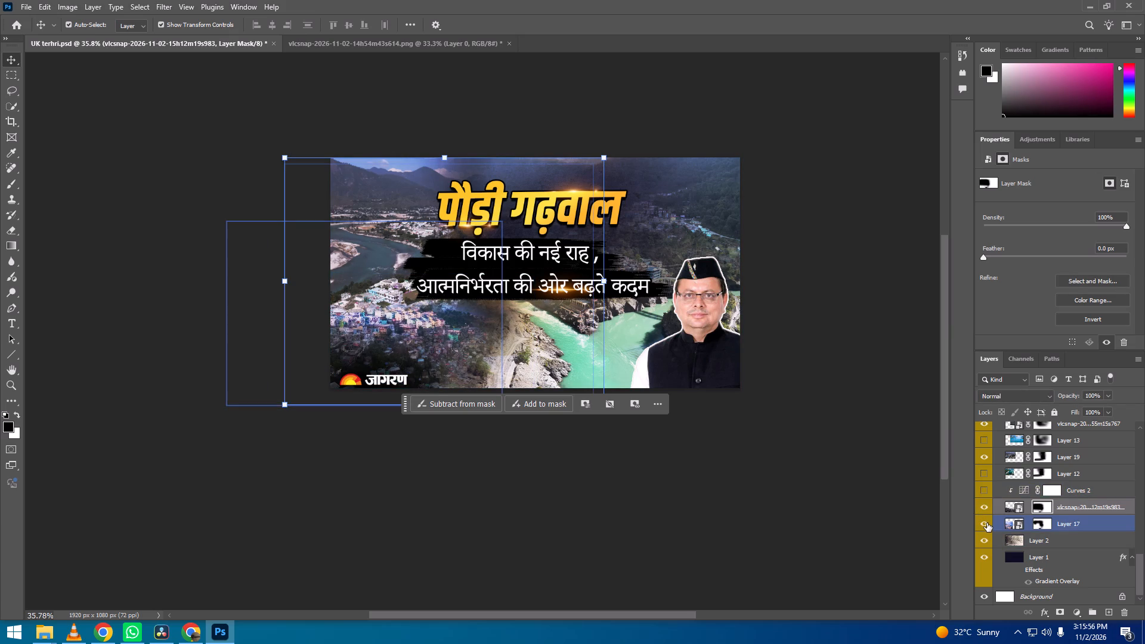
pyautogui.click(987, 523)
pyautogui.click(1011, 524)
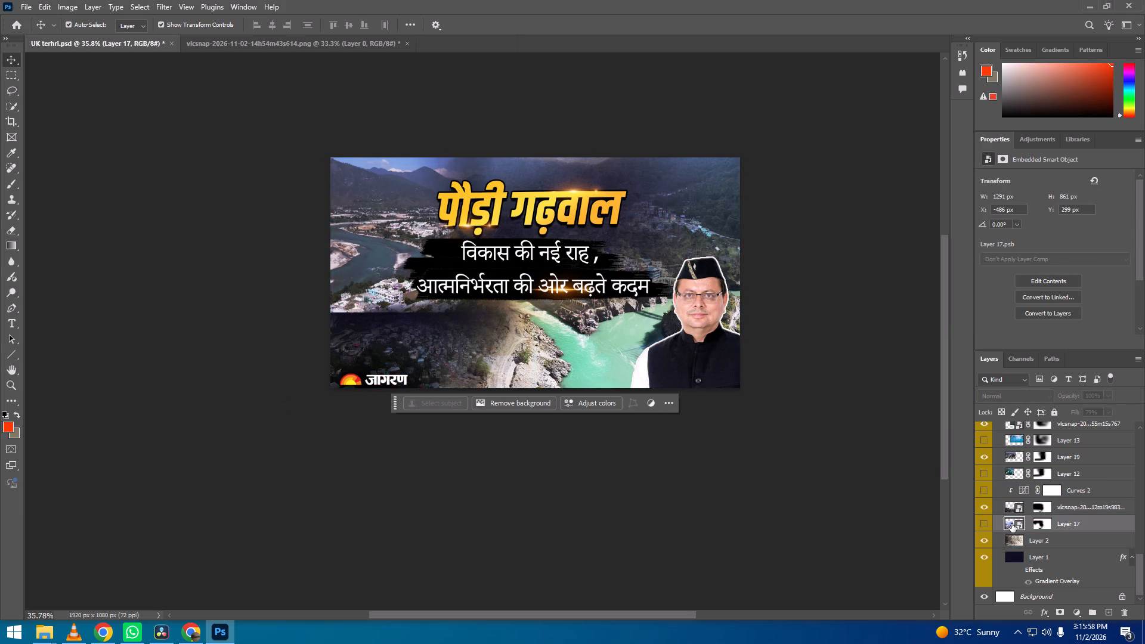
pyautogui.click(1033, 281)
pyautogui.click(581, 243)
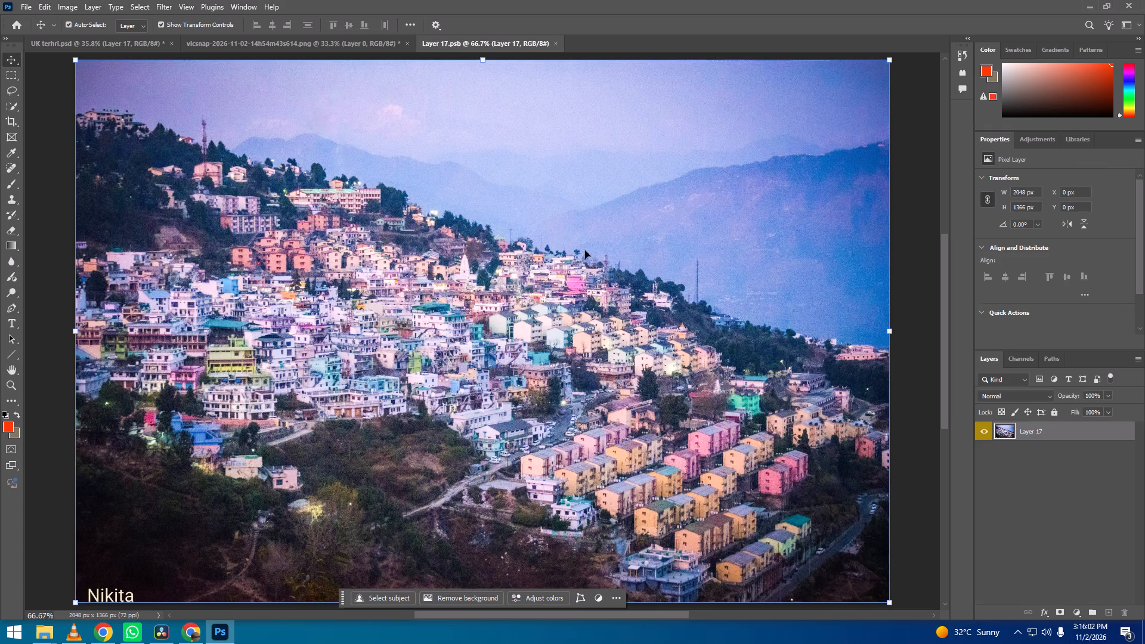
pyautogui.click(1013, 488)
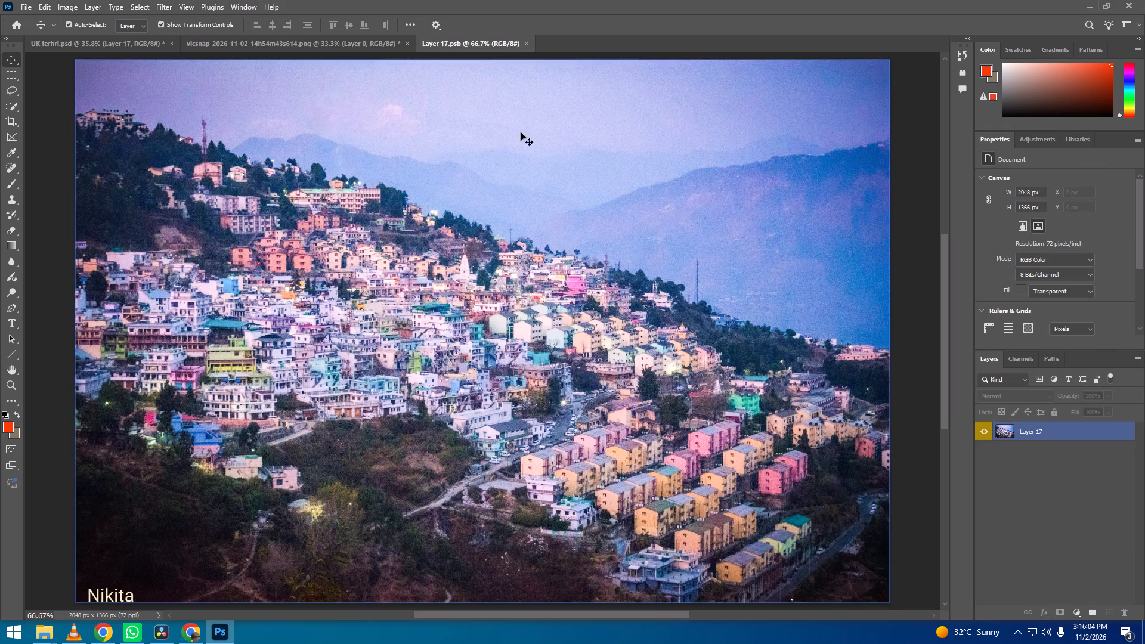
pyautogui.hotkey('alt', 'Tab')
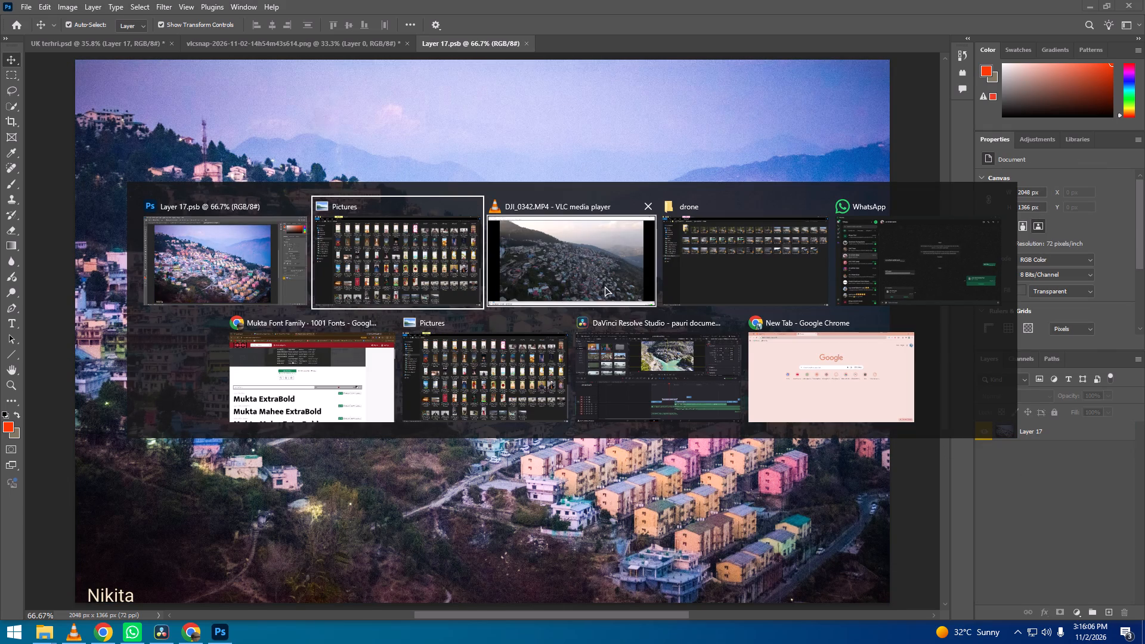
pyautogui.keyDown('alt'); pyautogui.click(507, 380); pyautogui.keyUp('alt')
pyautogui.click(831, 558)
pyautogui.moveTo(846, 549); pyautogui.dragTo(815, 563)
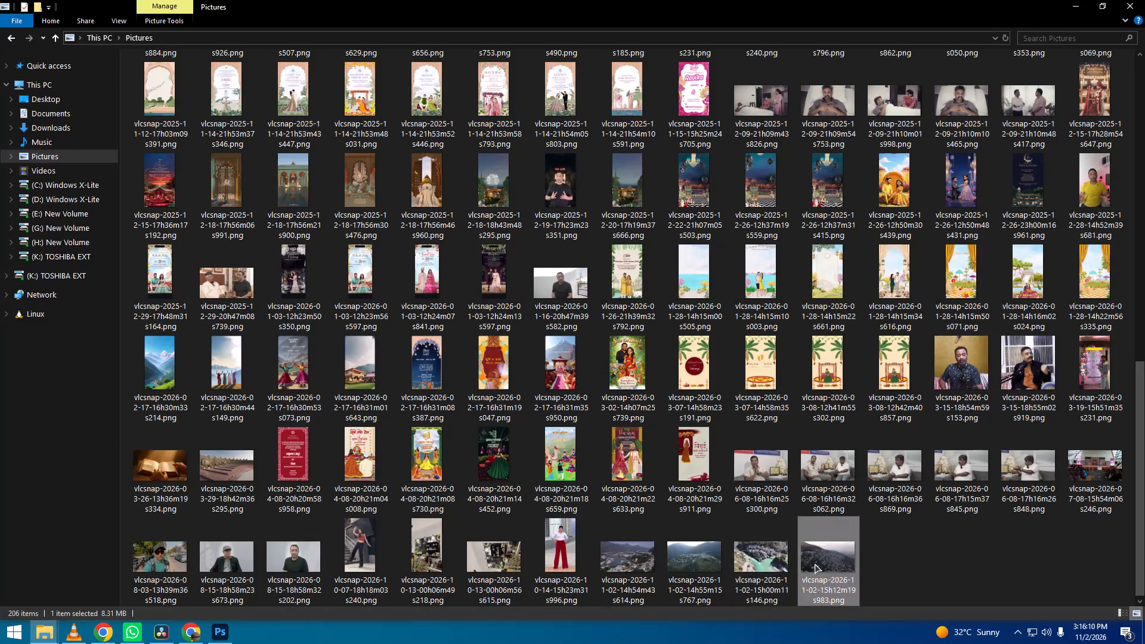
pyautogui.moveTo(815, 563); pyautogui.dragTo(688, 449)
pyautogui.hotkey('alt', 'Tab')
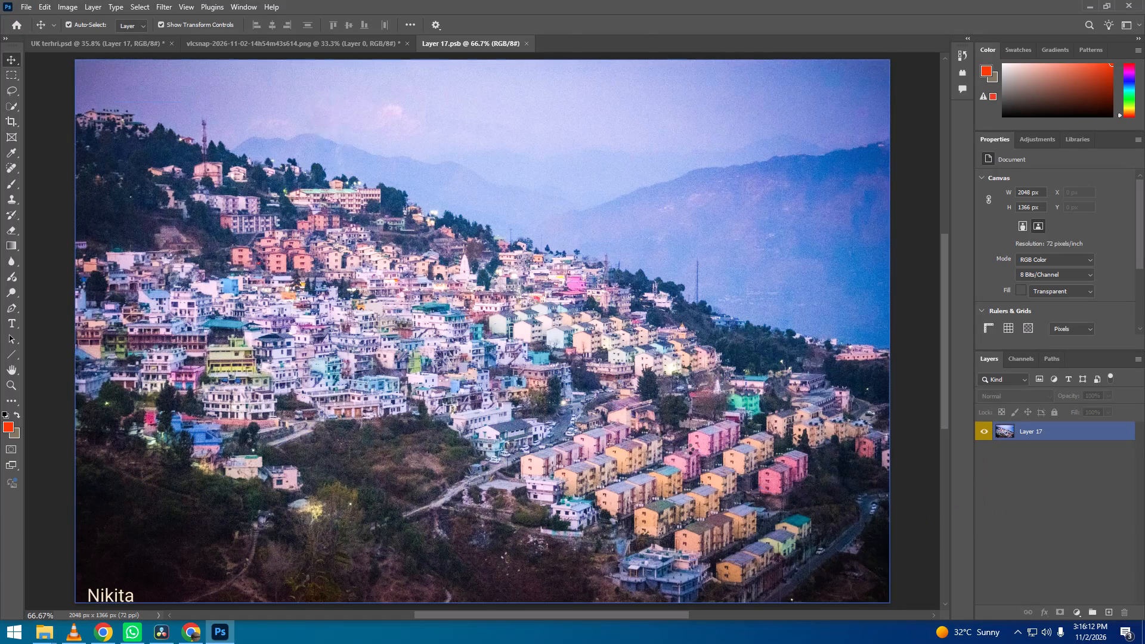
# Scale the placed snapshot proportionally to about 68.21% so it covers the whole Layer 17.psb canvas, aligned to the canvas's bottom edge.
pyautogui.keyDown('alt'); pyautogui.moveTo(894, 559); pyautogui.dragTo(933, 589); pyautogui.keyUp('alt')
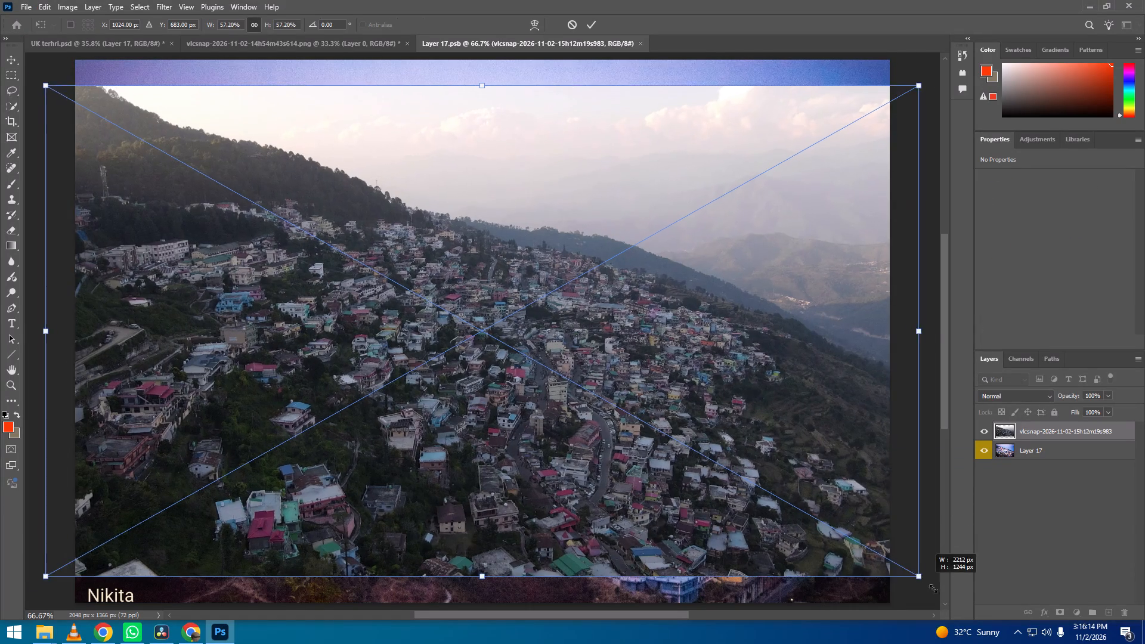
pyautogui.keyDown('alt'); pyautogui.moveTo(933, 589); pyautogui.dragTo(892, 606); pyautogui.keyUp('alt')
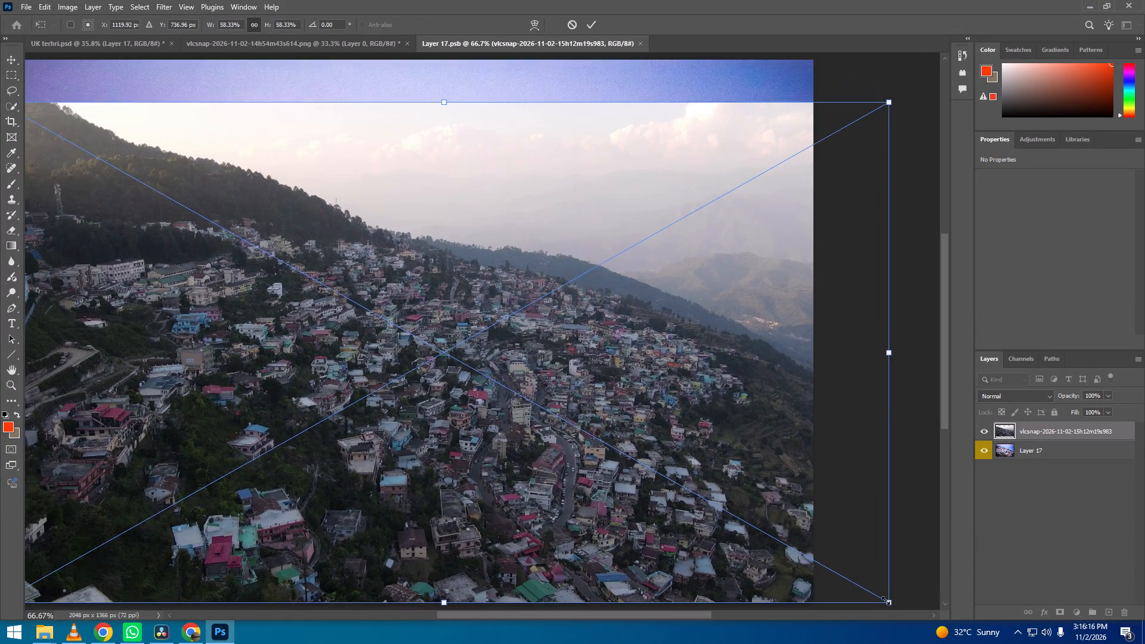
pyautogui.keyDown('alt'); pyautogui.scroll(-5, 835, 492); pyautogui.keyUp('alt')
pyautogui.moveTo(181, 188); pyautogui.dragTo(163, 175)
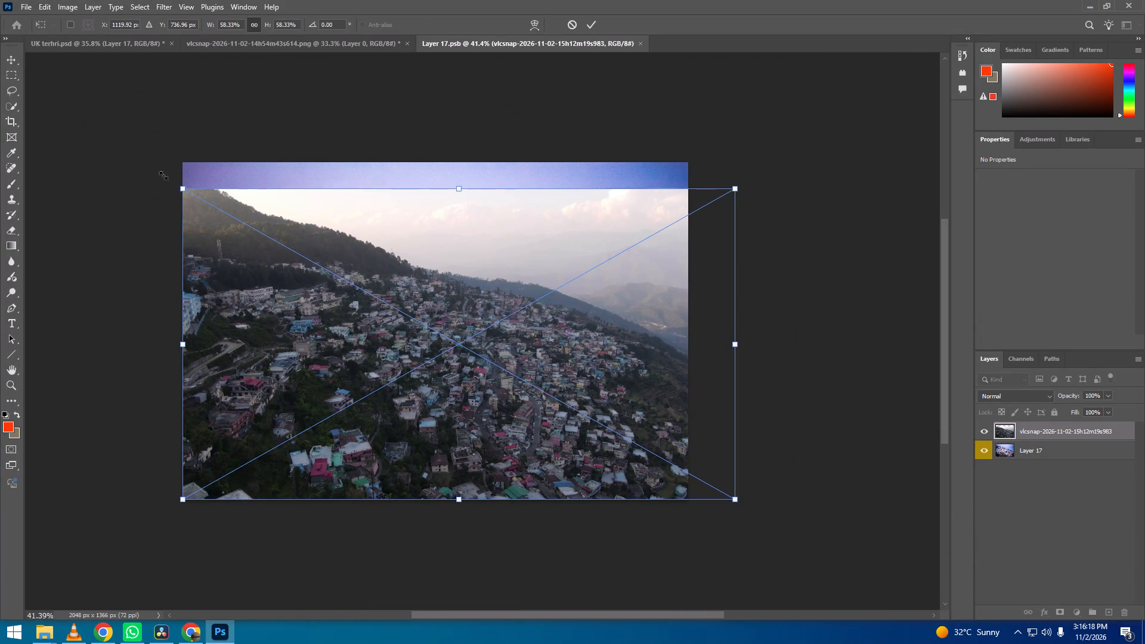
pyautogui.moveTo(163, 175); pyautogui.dragTo(83, 142)
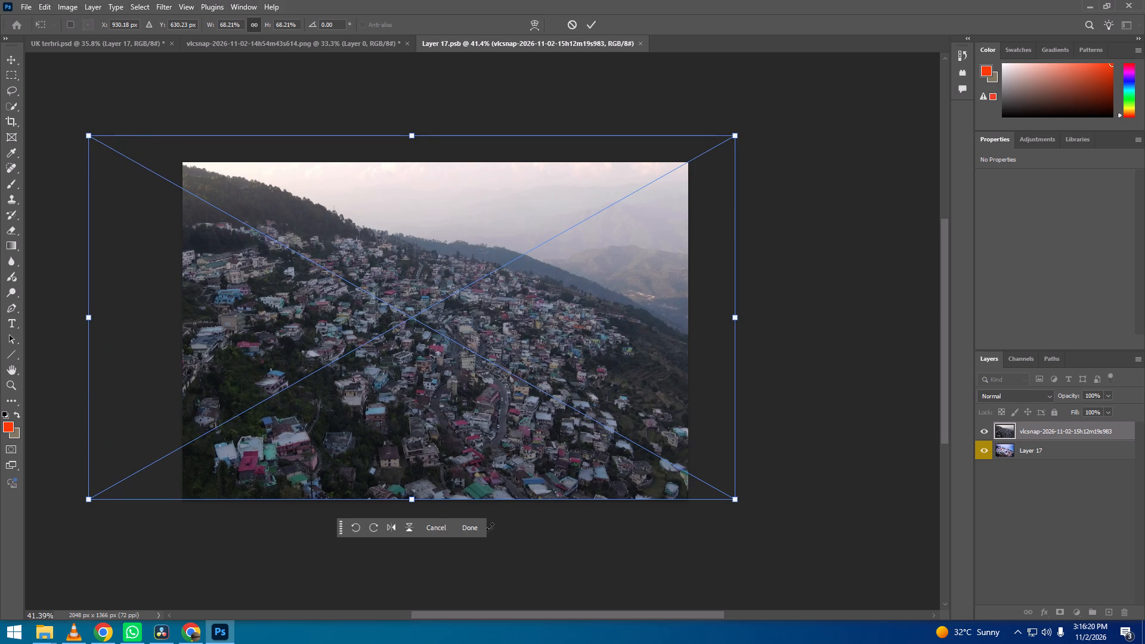
pyautogui.click(479, 529)
# Apply a Camera Raw filter to the snapshot with exposure +1.35, contrast +22, highlights -40, shadows -30, whites -21, temperature +3 and saturation +19.
pyautogui.click(161, 8)
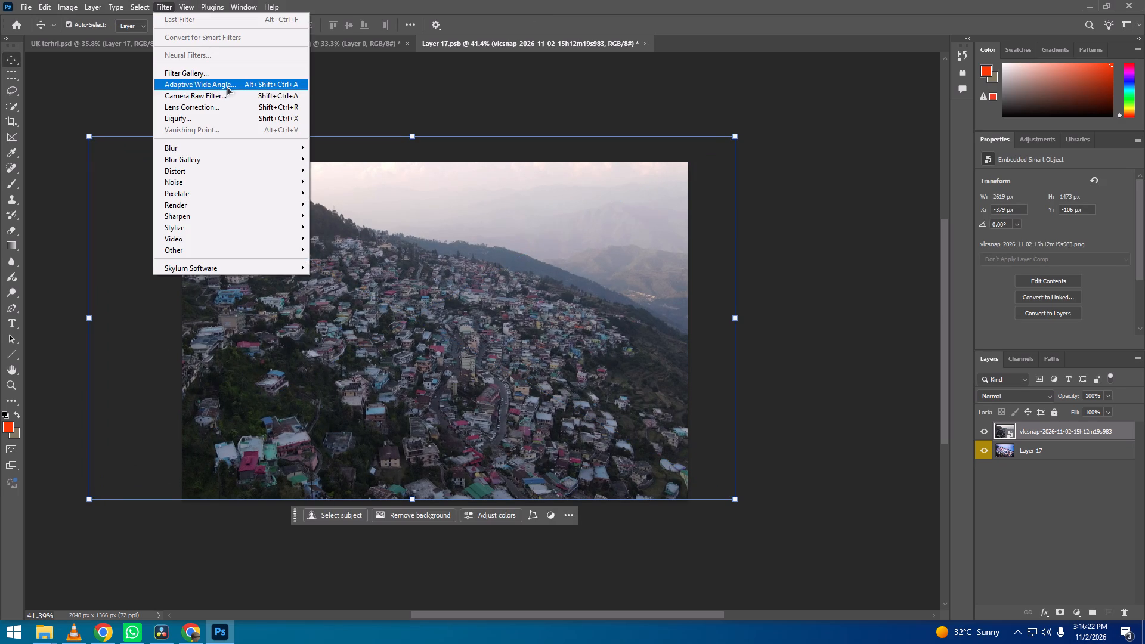
pyautogui.click(220, 98)
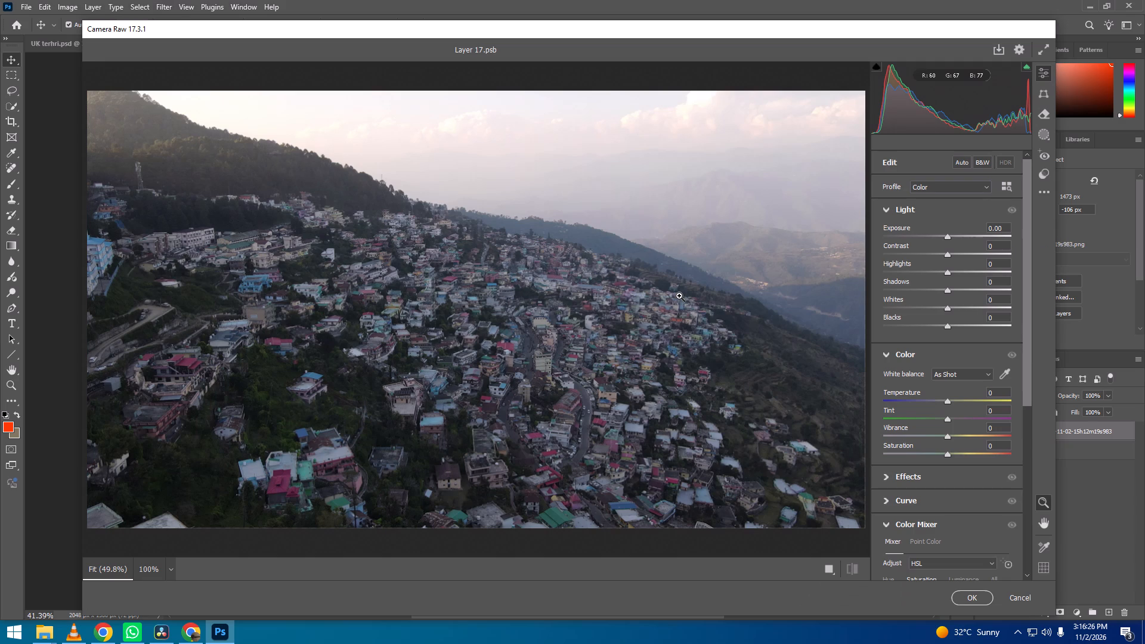
pyautogui.moveTo(948, 236); pyautogui.dragTo(958, 239)
pyautogui.moveTo(948, 254); pyautogui.dragTo(962, 258)
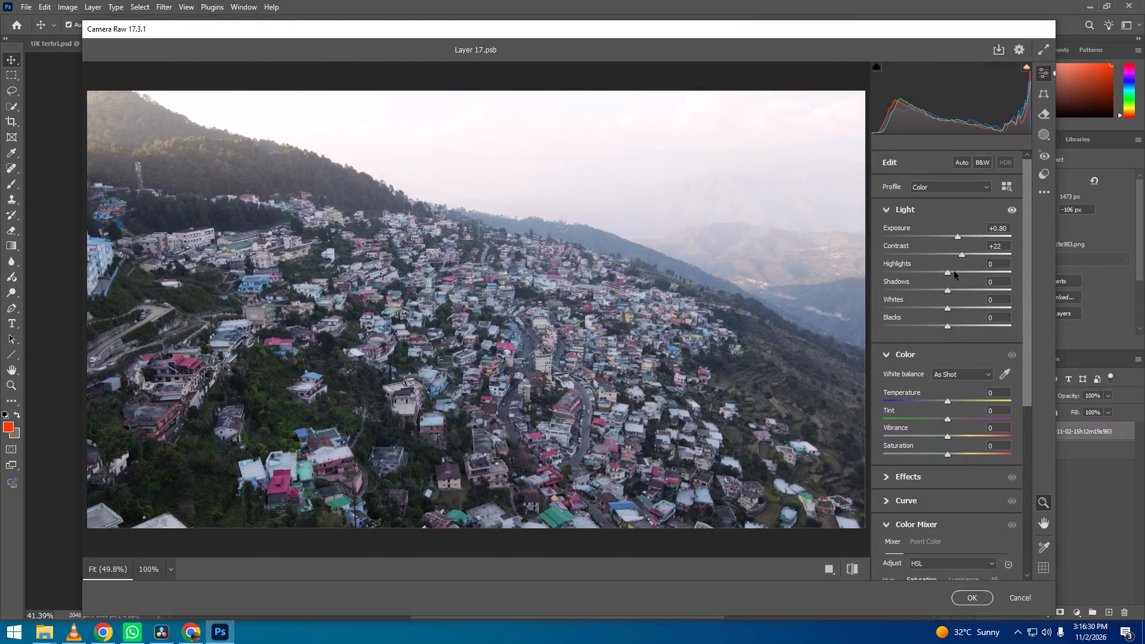
pyautogui.moveTo(950, 273); pyautogui.dragTo(934, 275)
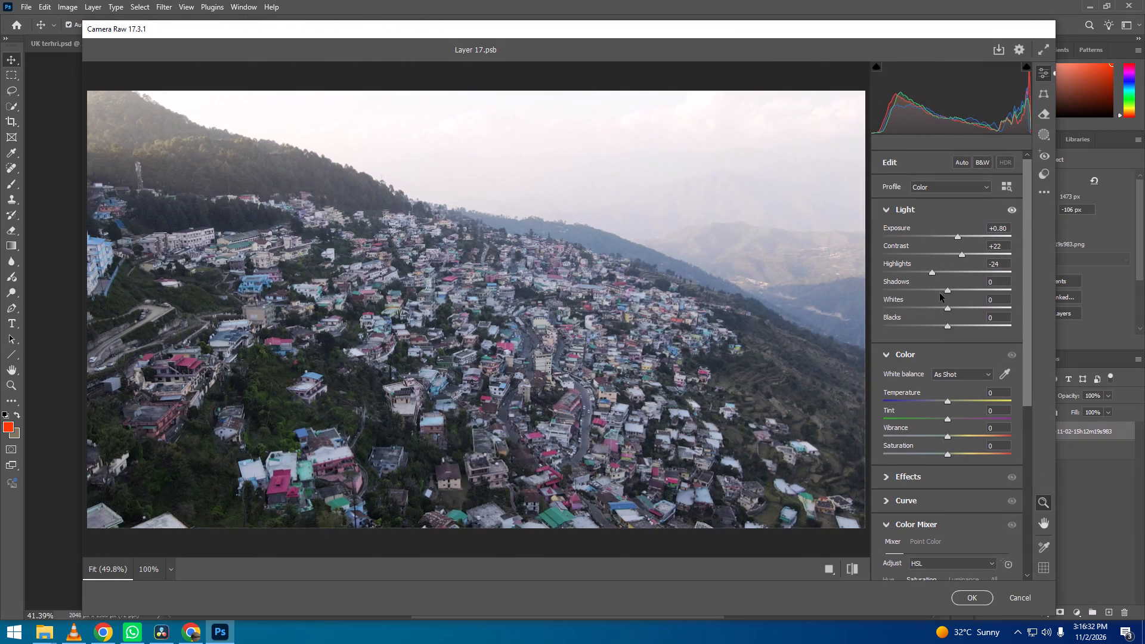
pyautogui.moveTo(948, 292); pyautogui.dragTo(929, 292)
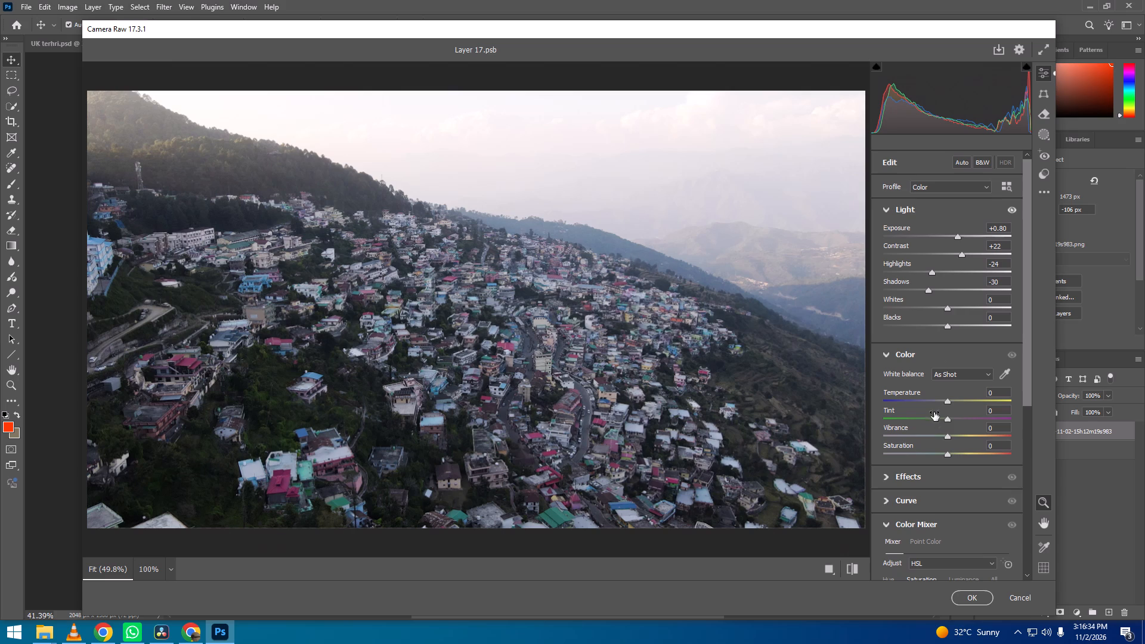
pyautogui.click(948, 403)
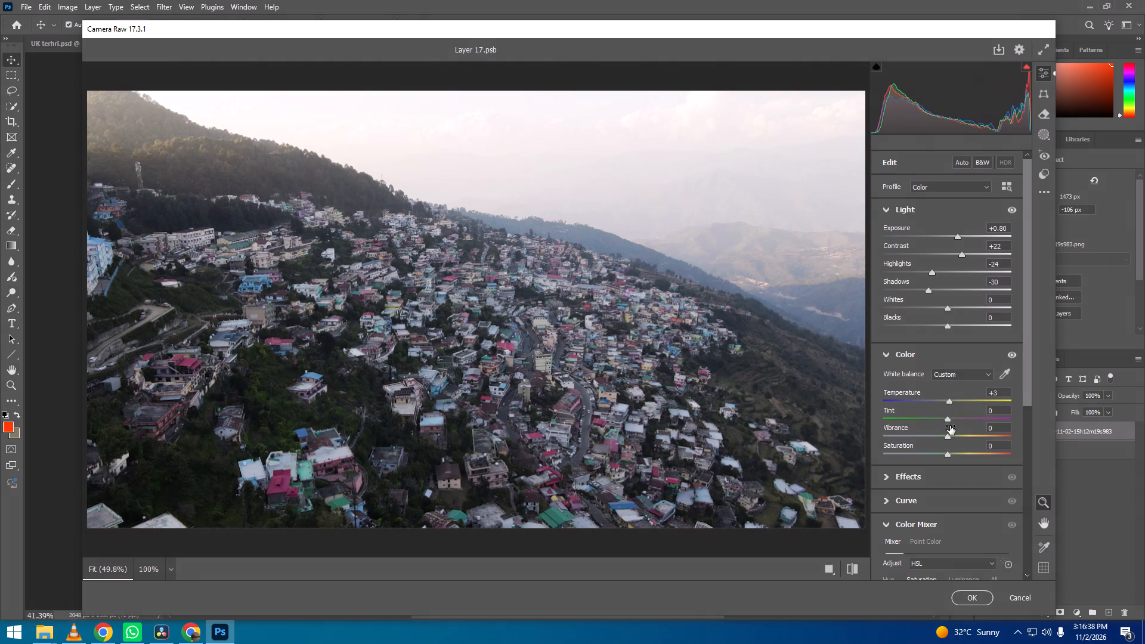
pyautogui.moveTo(948, 456); pyautogui.dragTo(953, 456)
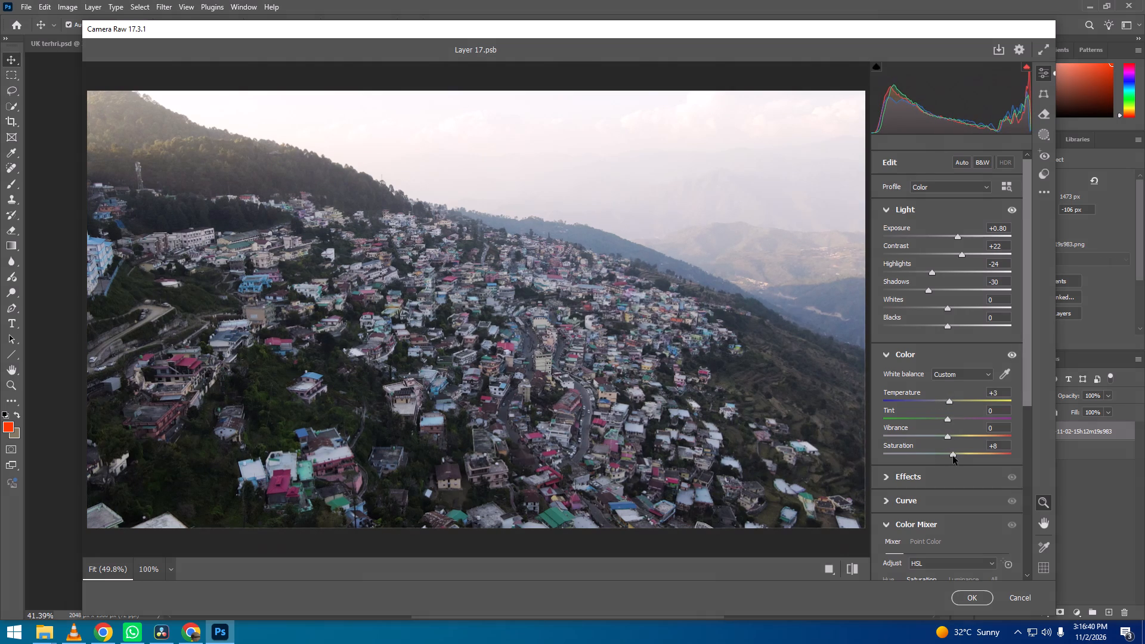
pyautogui.moveTo(953, 456); pyautogui.dragTo(954, 456)
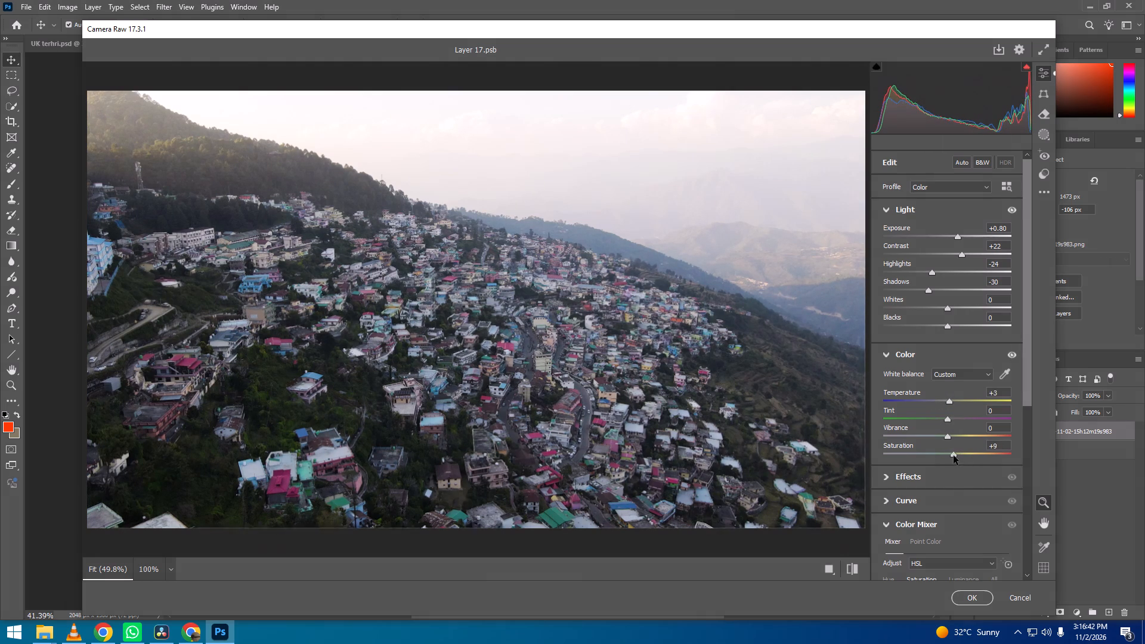
pyautogui.moveTo(954, 456); pyautogui.dragTo(960, 456)
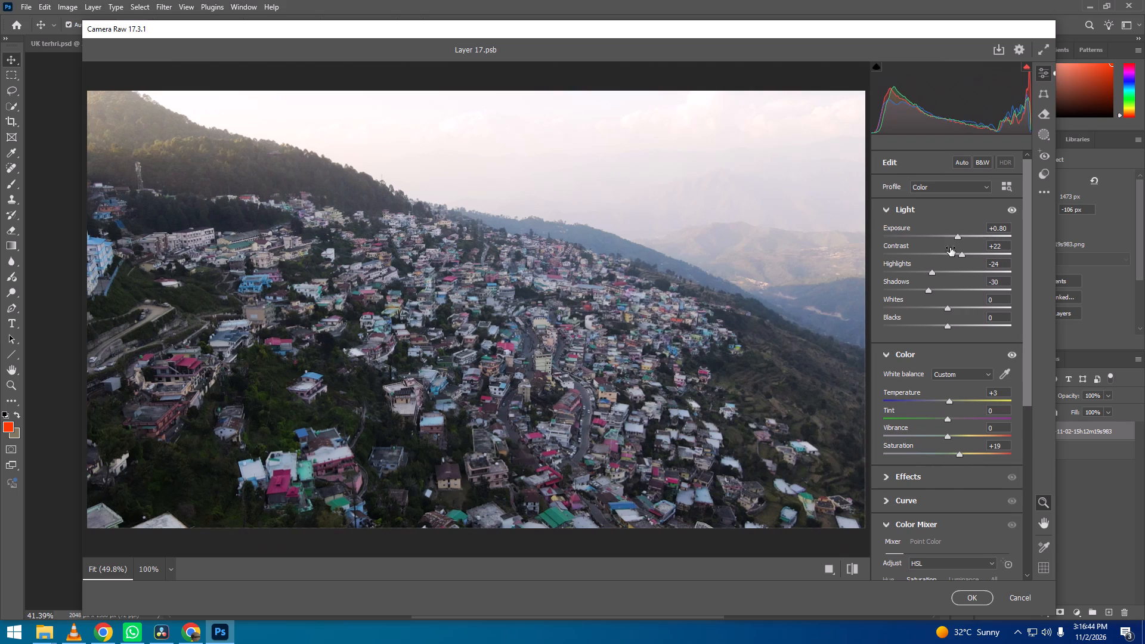
pyautogui.moveTo(933, 273); pyautogui.dragTo(923, 273)
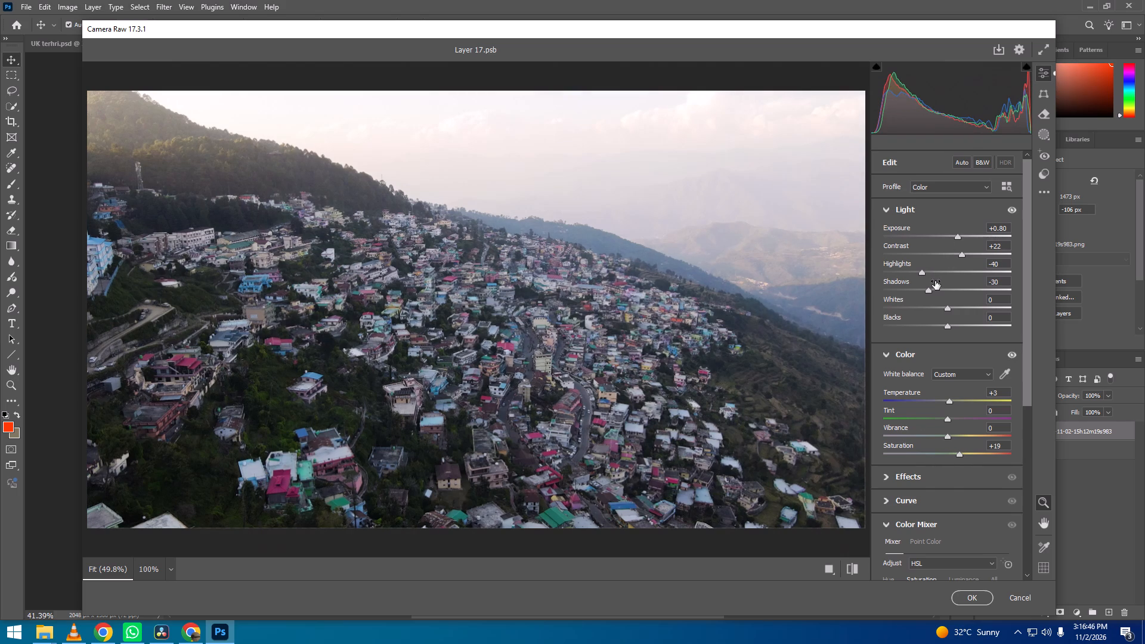
pyautogui.moveTo(947, 309); pyautogui.dragTo(934, 311)
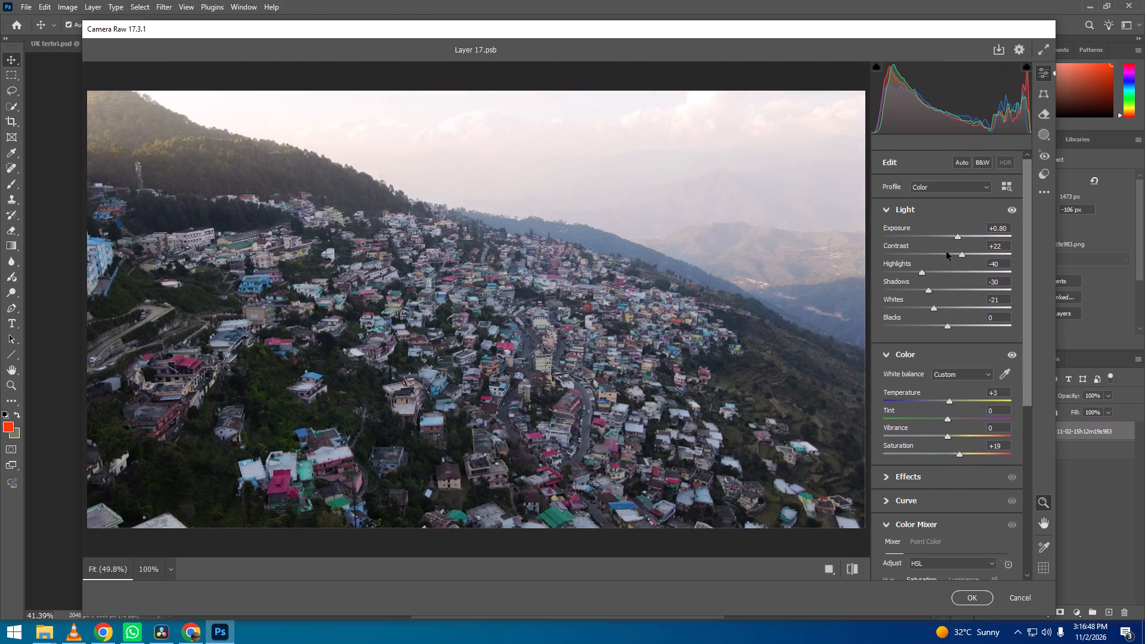
pyautogui.moveTo(958, 237); pyautogui.dragTo(965, 239)
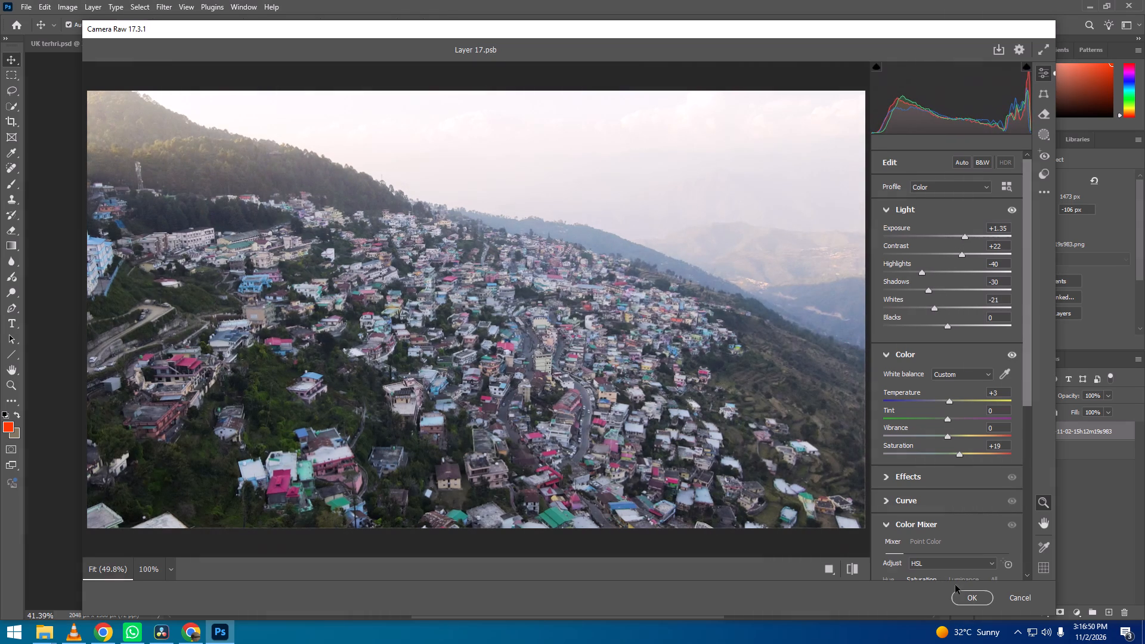
pyautogui.click(977, 599)
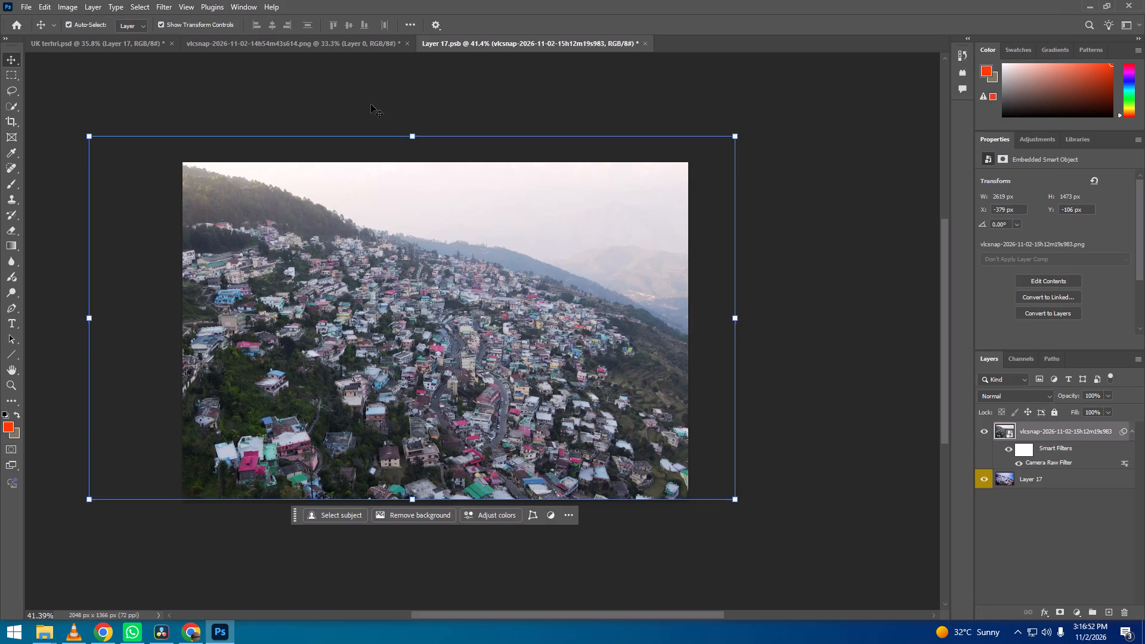
# Return to UK terhri.psd, hide the separate hillside-town snapshot layer and show Layer 17.
pyautogui.click(311, 45)
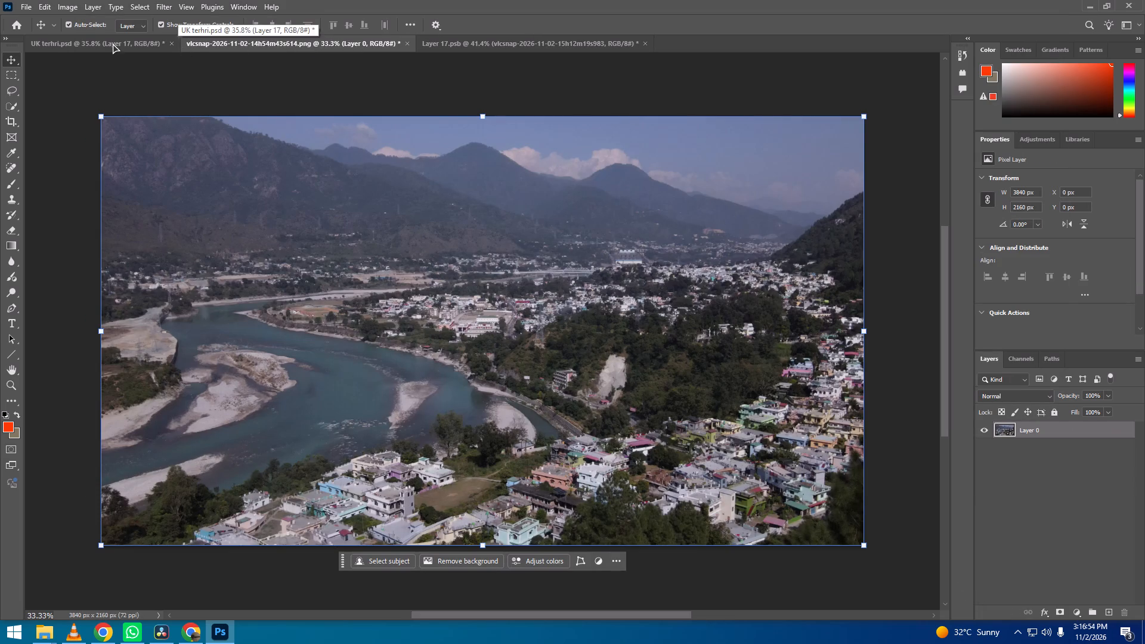
pyautogui.click(112, 44)
pyautogui.scroll(-4, 1050, 538)
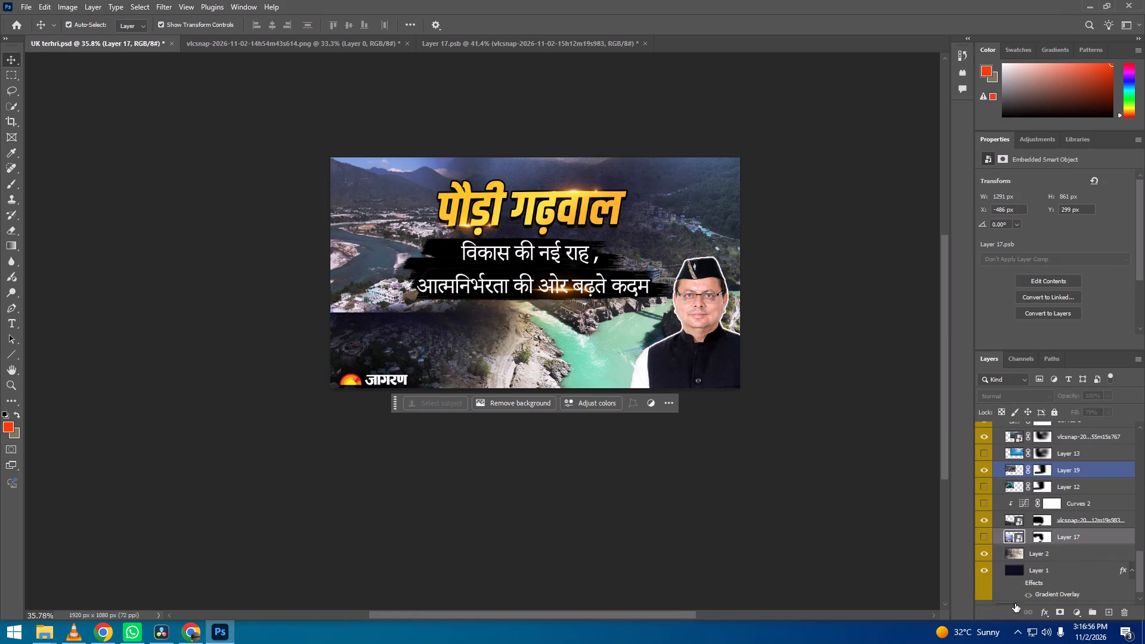
pyautogui.click(983, 522)
pyautogui.click(983, 535)
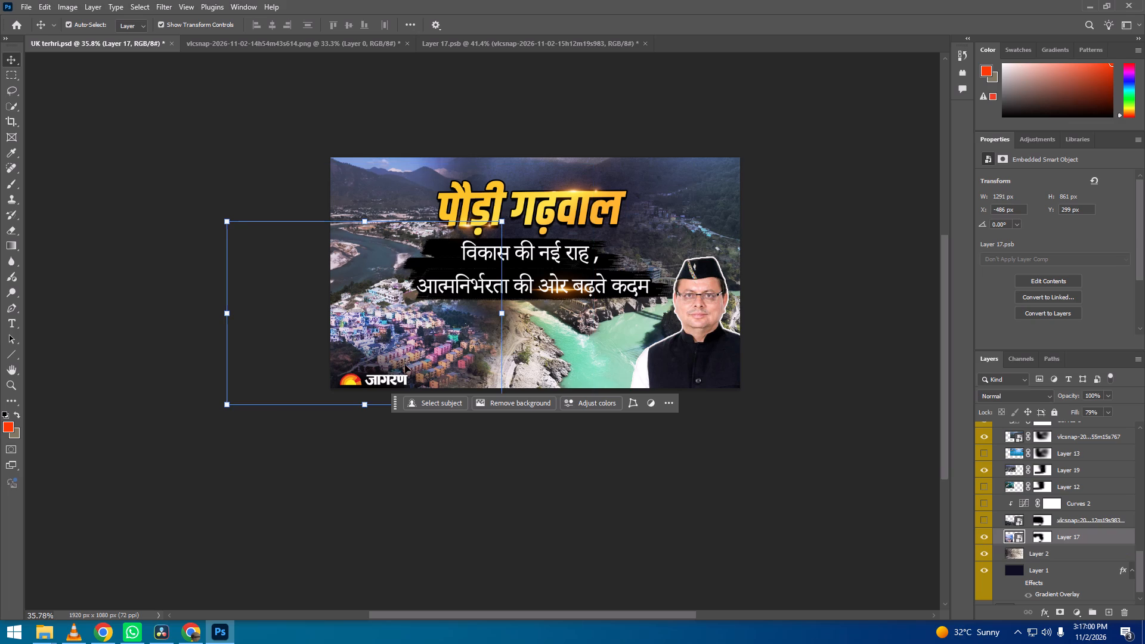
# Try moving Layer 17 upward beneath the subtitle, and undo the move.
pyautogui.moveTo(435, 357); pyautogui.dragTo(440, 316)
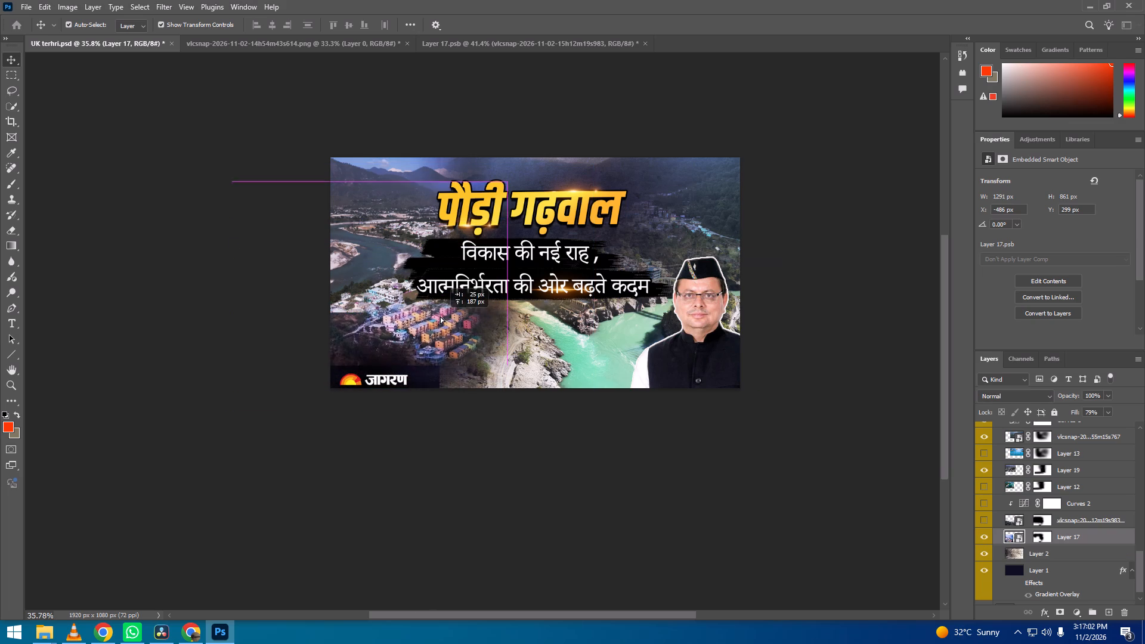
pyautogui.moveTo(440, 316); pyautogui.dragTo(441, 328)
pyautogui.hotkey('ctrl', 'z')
# Reopen Layer 17's smart object contents and save Layer 17.psb to update the thumbnail.
pyautogui.doubleClick(1013, 537)
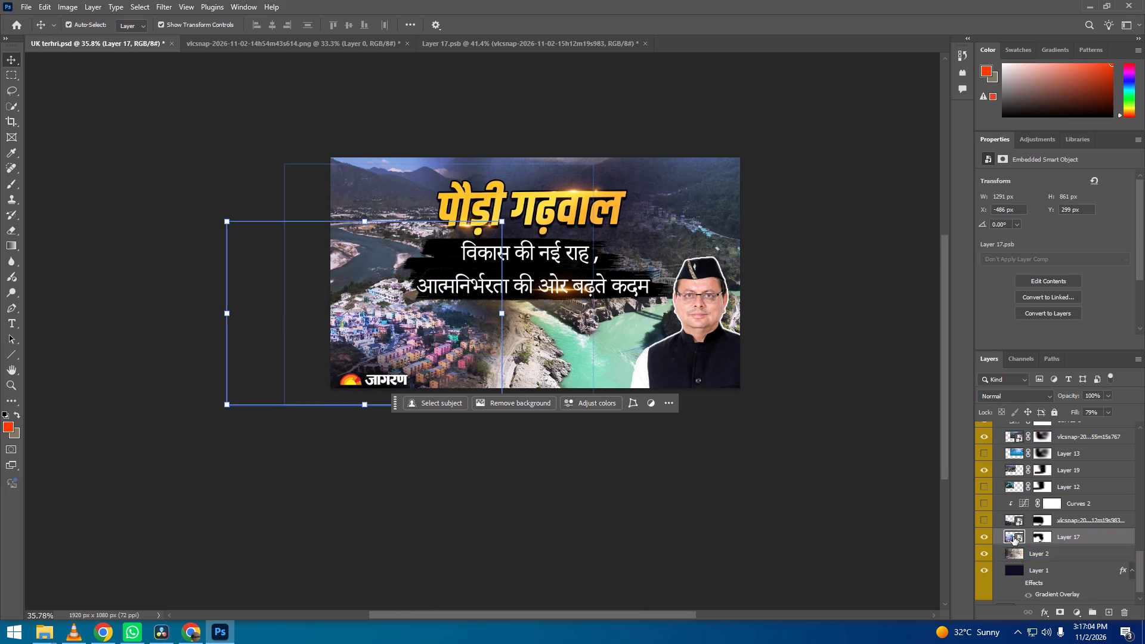
pyautogui.click(785, 255)
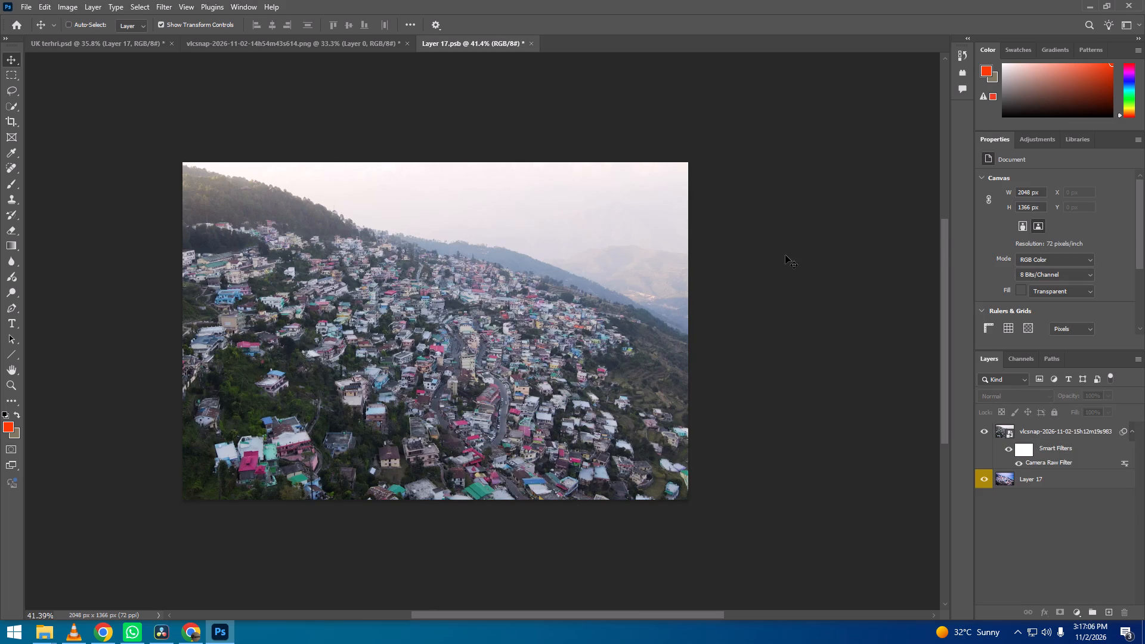
pyautogui.hotkey('ctrl', 's')
pyautogui.click(282, 45)
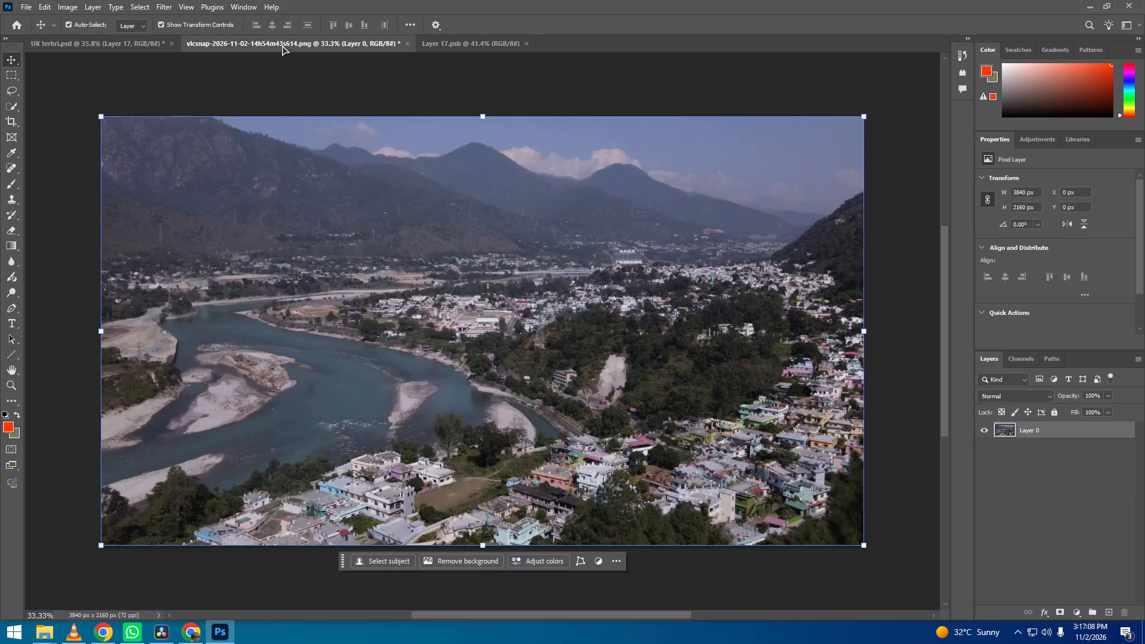
pyautogui.click(404, 44)
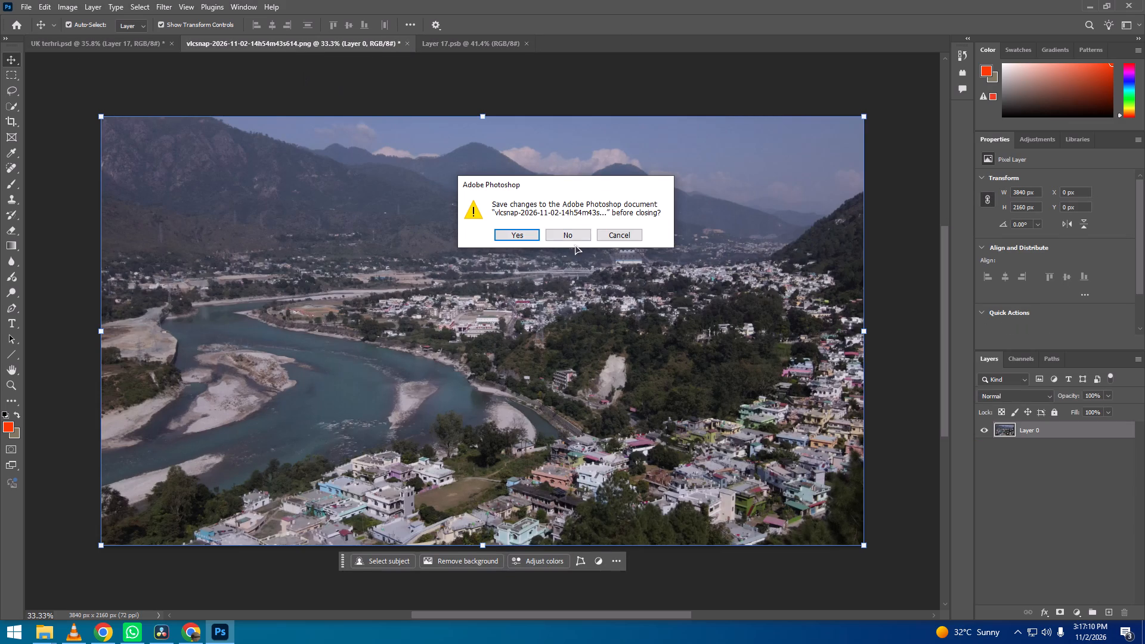
pyautogui.click(567, 237)
# Return to UK terhri.psd and move Layer 17's hillside town rightward and slightly down beneath the subtitle, then deselect it.
pyautogui.click(143, 38)
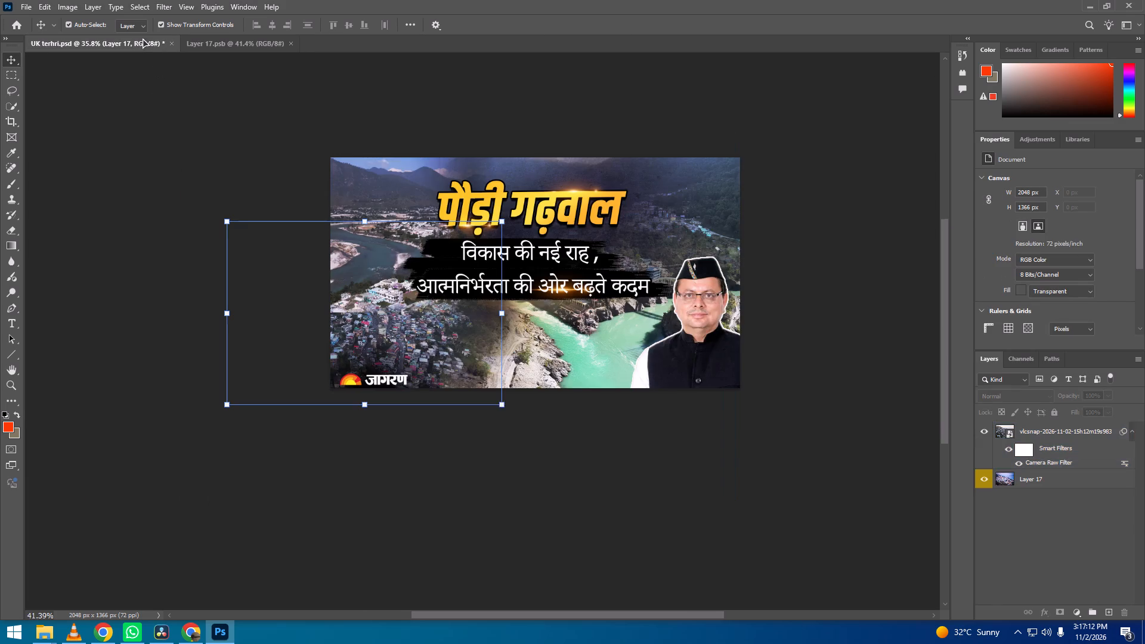
pyautogui.click(472, 512)
pyautogui.moveTo(426, 357); pyautogui.dragTo(440, 360)
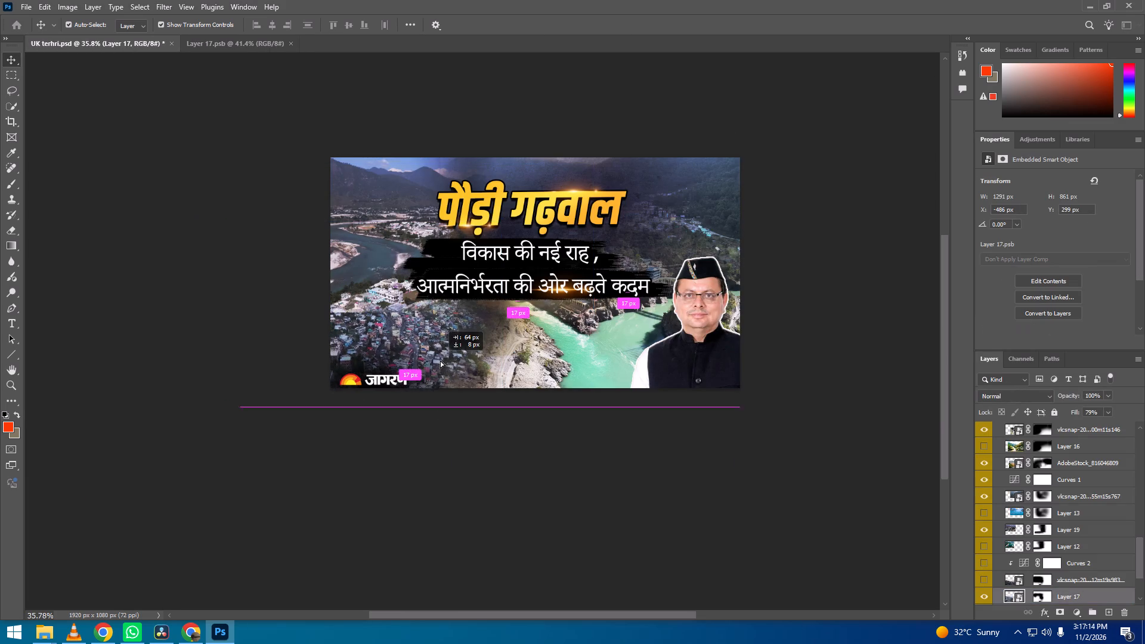
pyautogui.moveTo(440, 360); pyautogui.dragTo(453, 362)
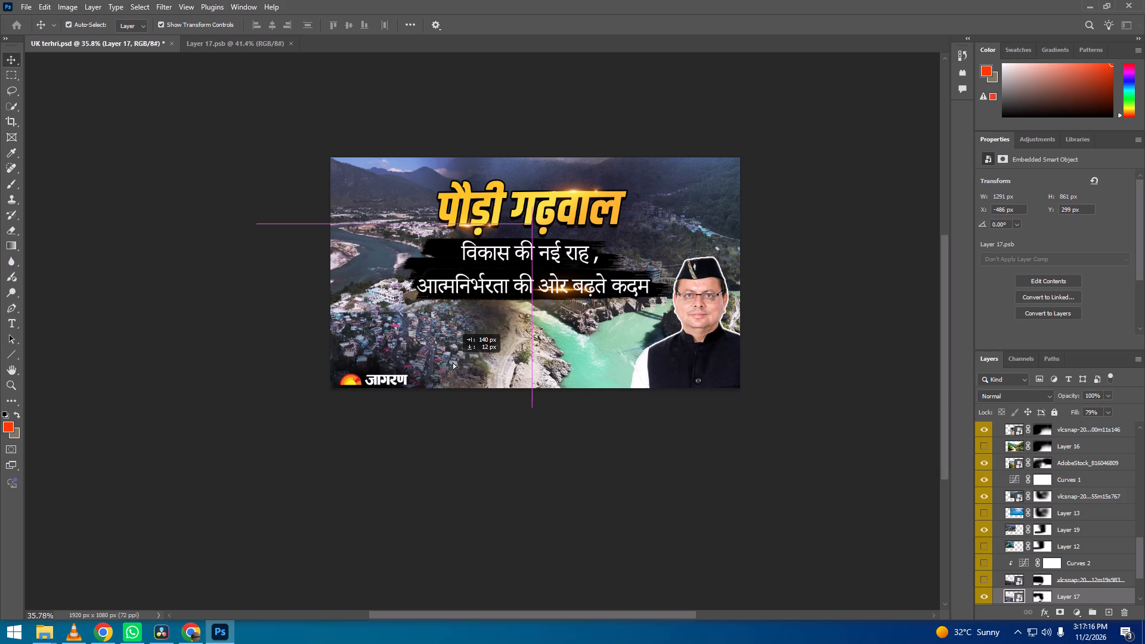
pyautogui.moveTo(453, 362); pyautogui.dragTo(472, 370)
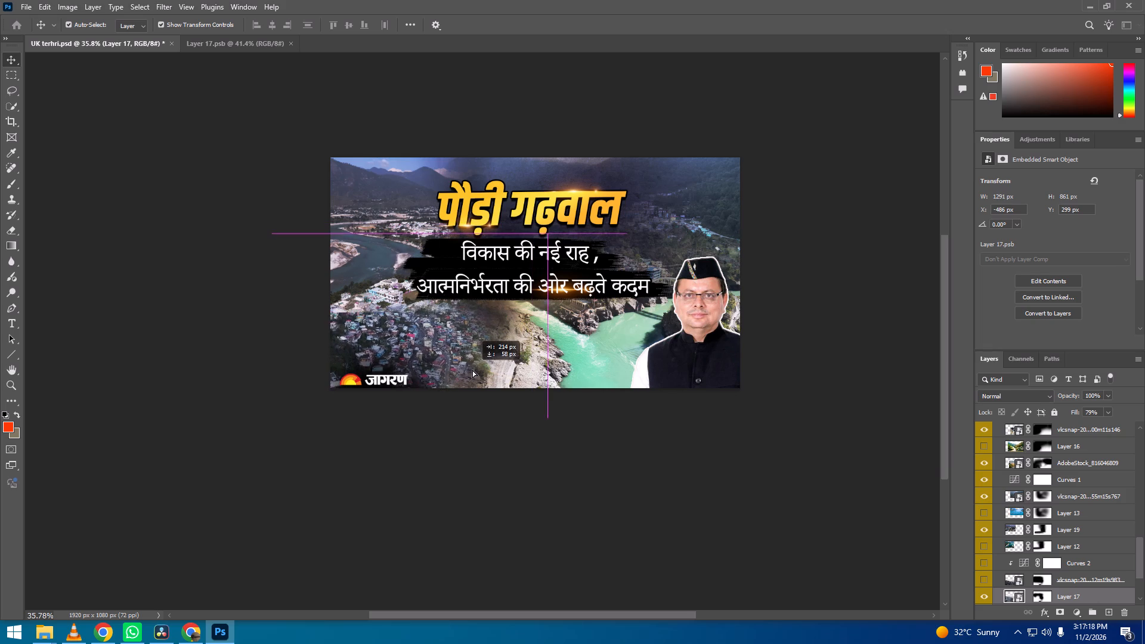
pyautogui.moveTo(472, 370); pyautogui.dragTo(466, 364)
pyautogui.click(460, 530)
pyautogui.click(459, 530)
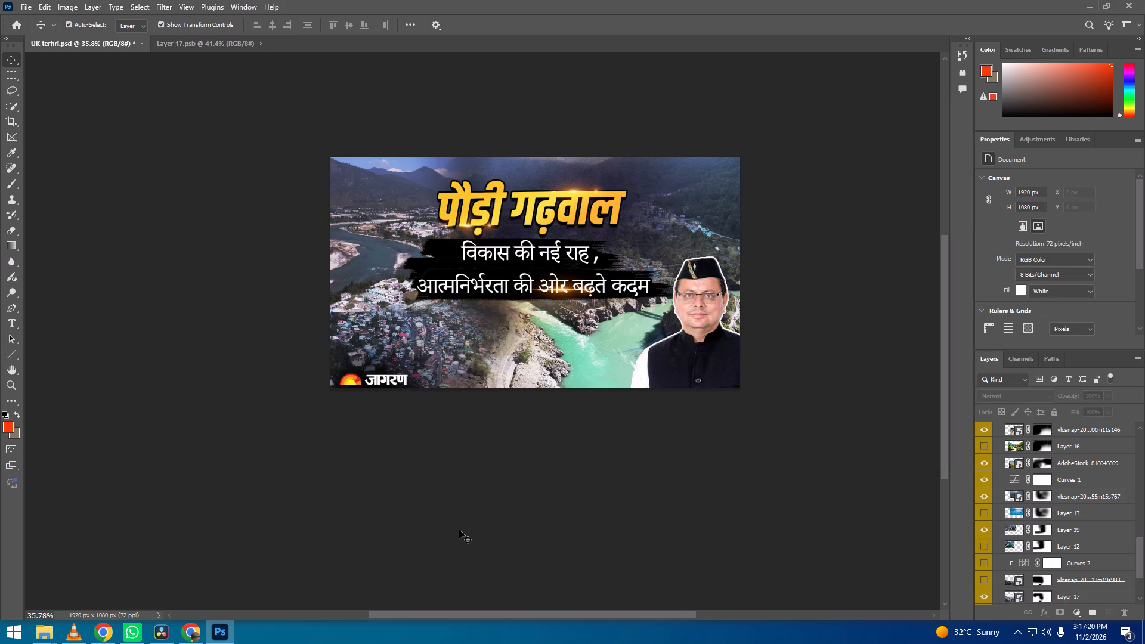
# Compare the vlcsnap-20...55m15s767 village snapshot behind the title with Layer 13's lake image by switching their visibility.
pyautogui.click(692, 210)
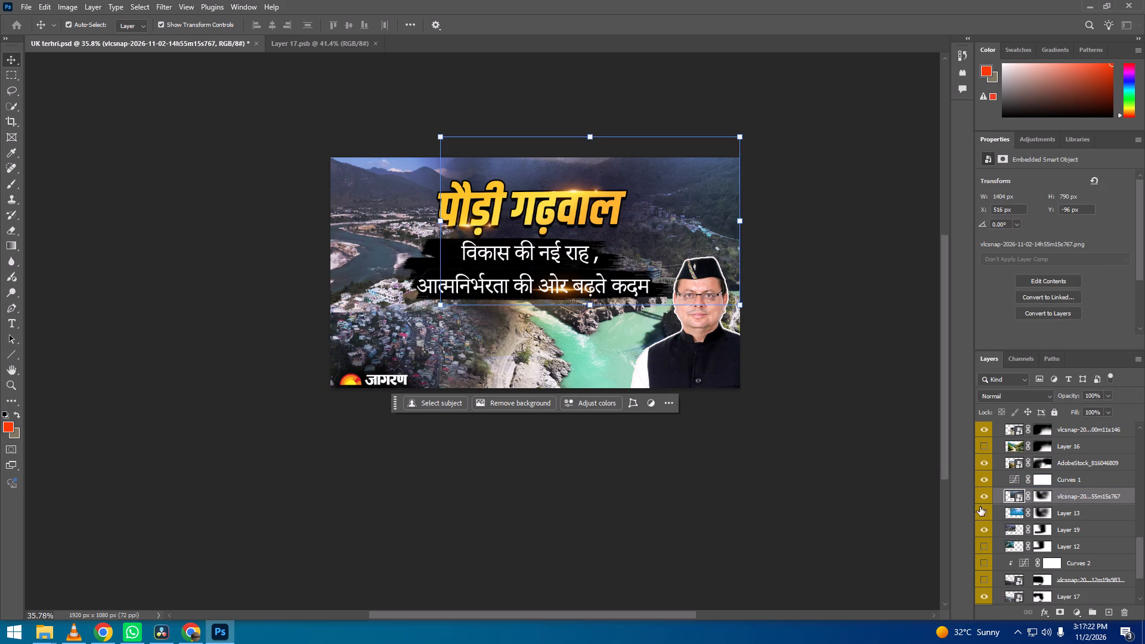
pyautogui.click(985, 496)
pyautogui.click(985, 514)
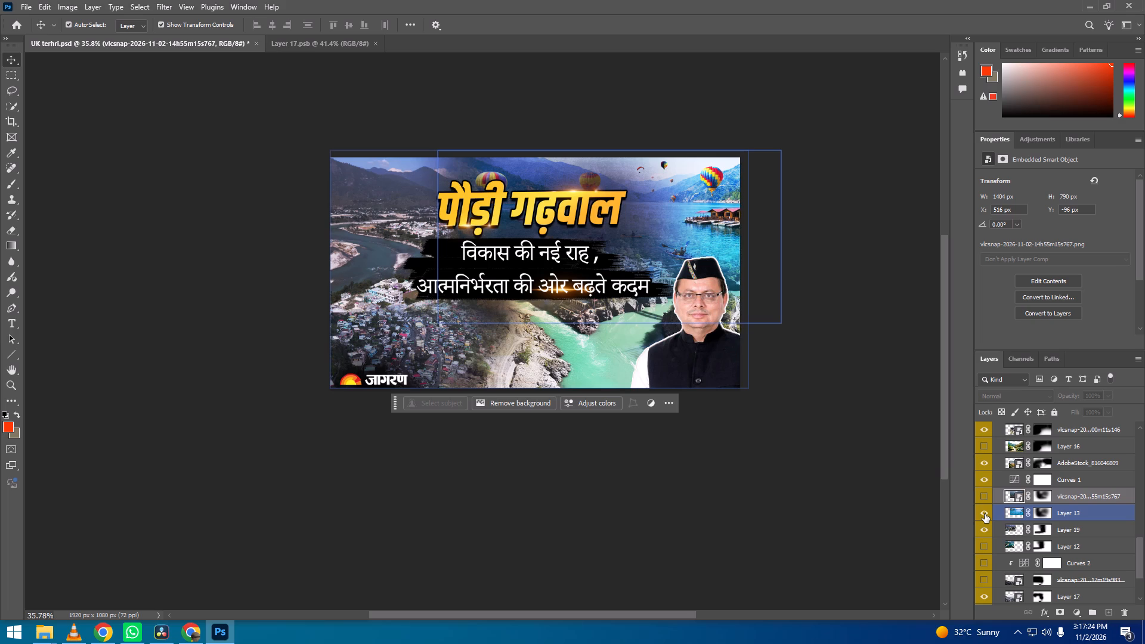
pyautogui.click(985, 514)
pyautogui.click(985, 514)
# Examine Layer 13's blending options, properties, layer mask and effect on the composition.
pyautogui.doubleClick(1015, 514)
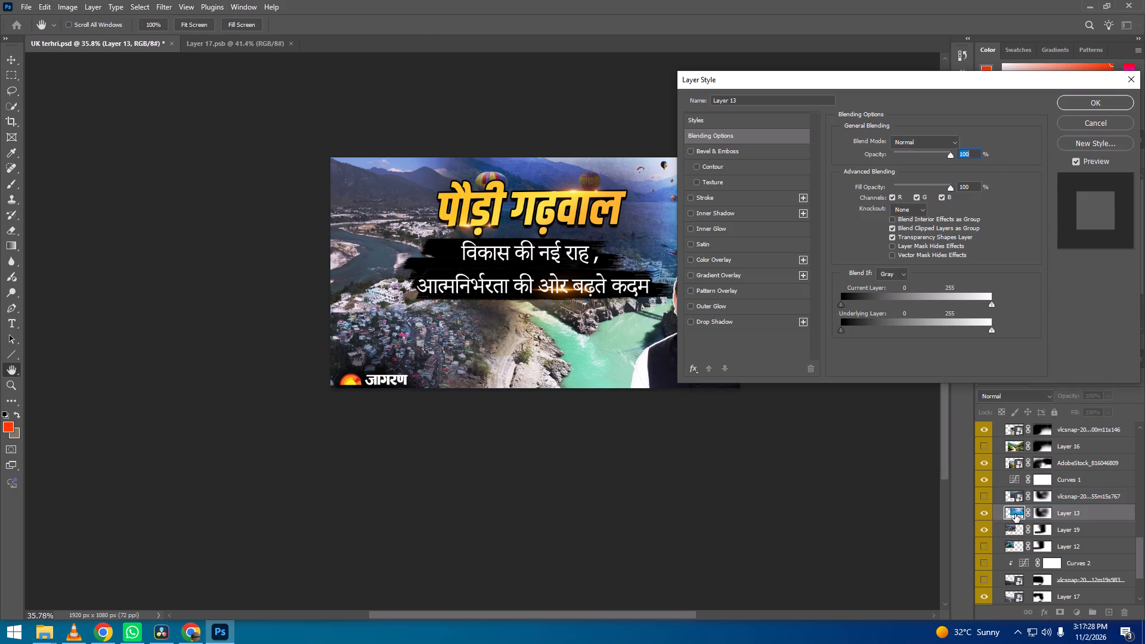
pyautogui.click(1095, 104)
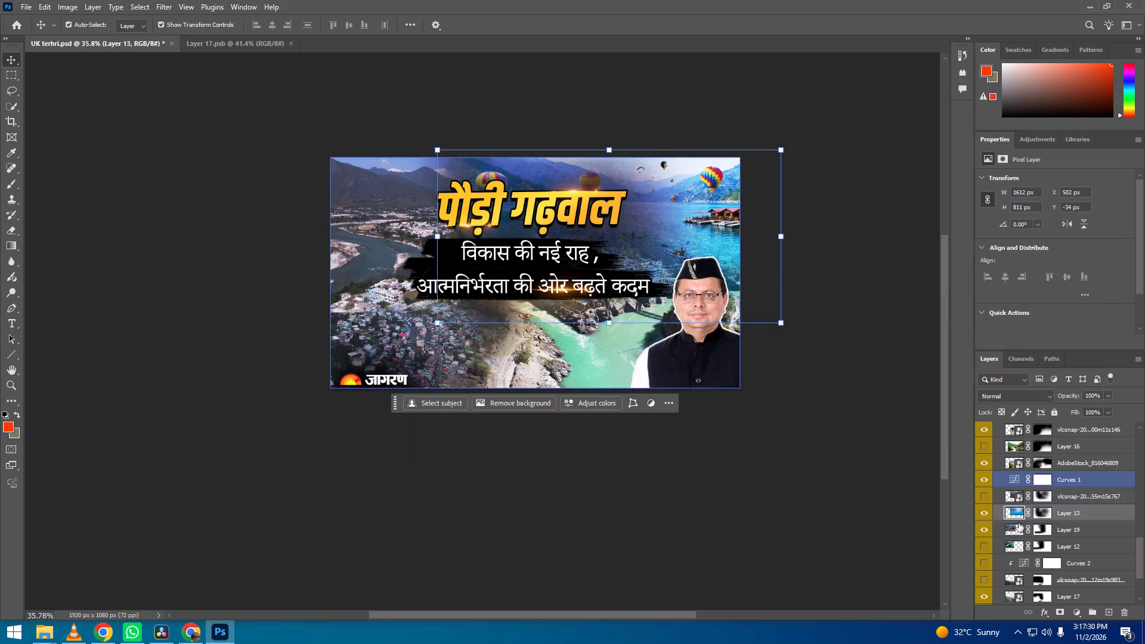
pyautogui.click(1018, 515)
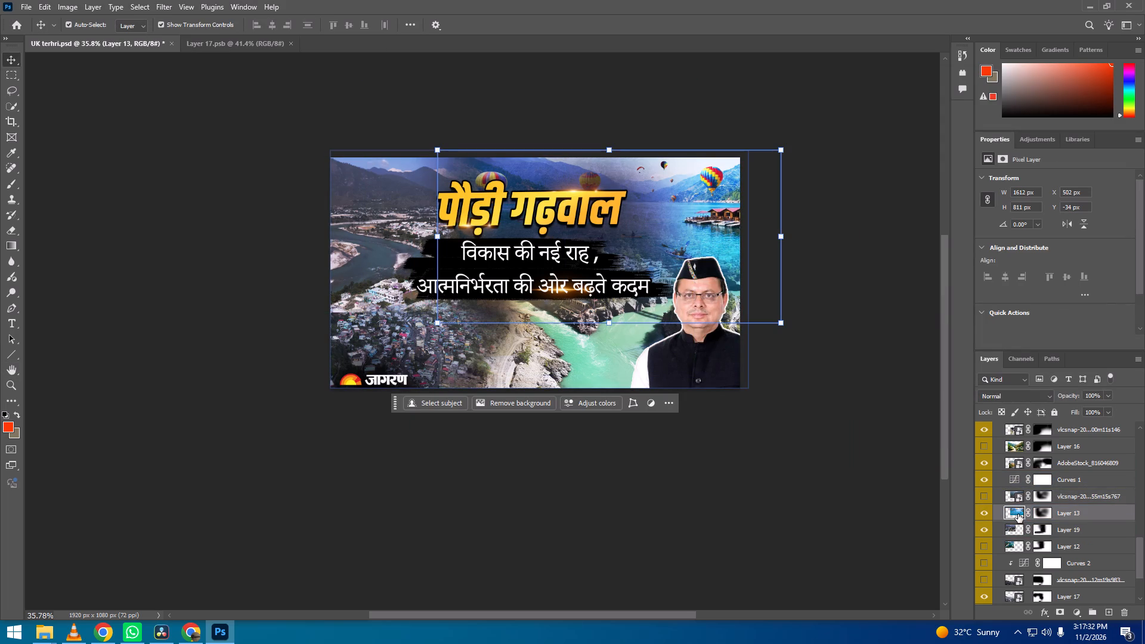
pyautogui.scroll(-6, 1035, 267)
pyautogui.scroll(-5, 1032, 336)
pyautogui.scroll(5, 1032, 336)
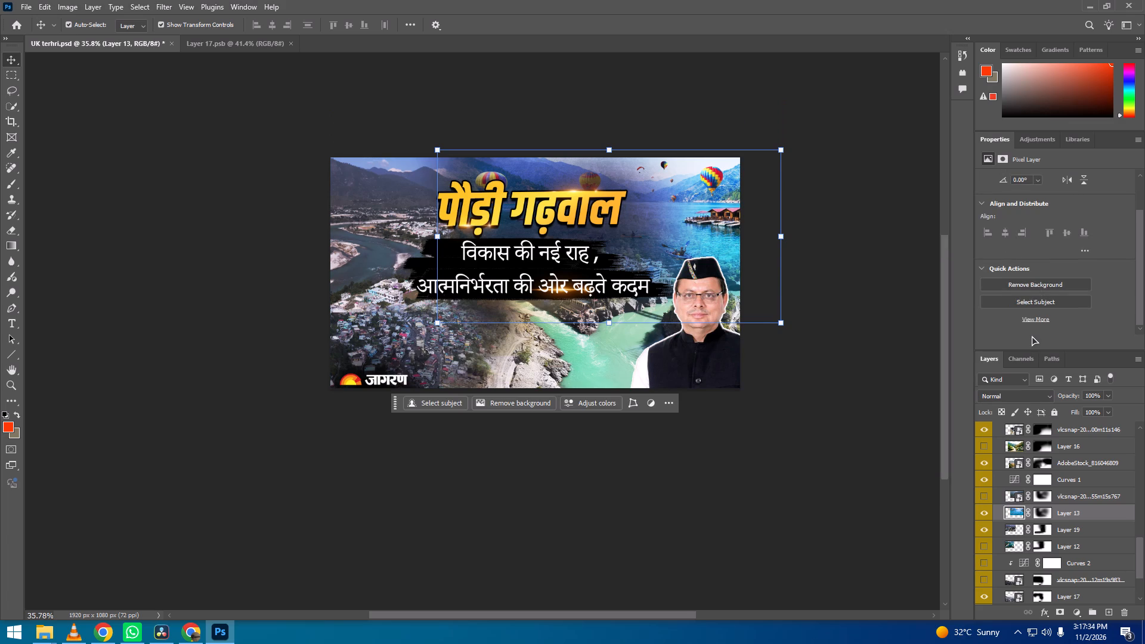
pyautogui.click(985, 513)
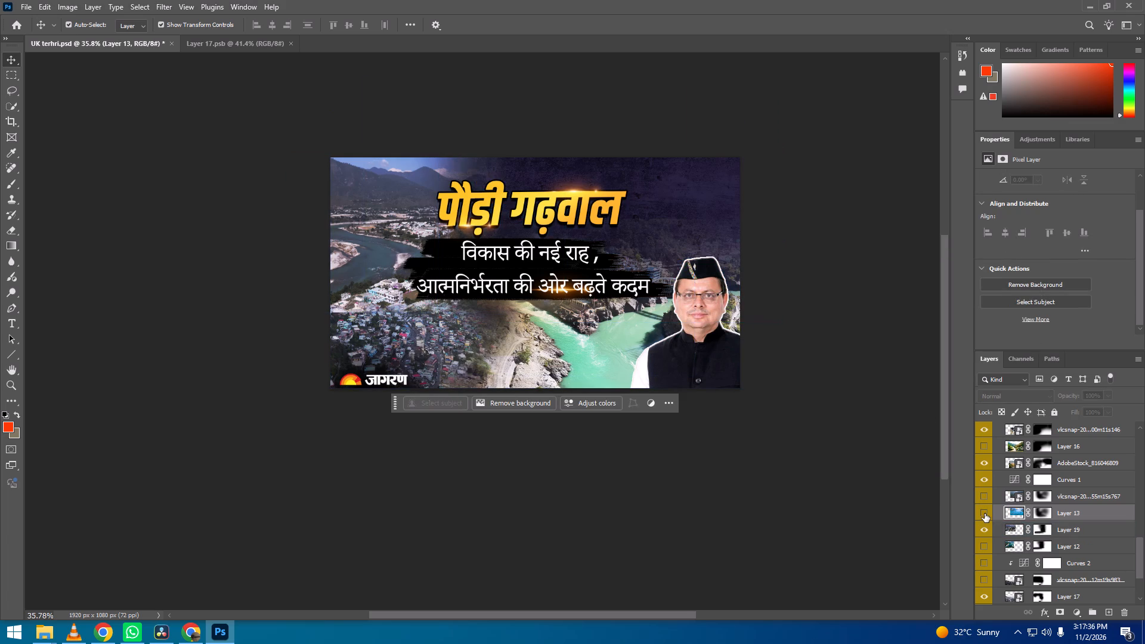
pyautogui.click(985, 513)
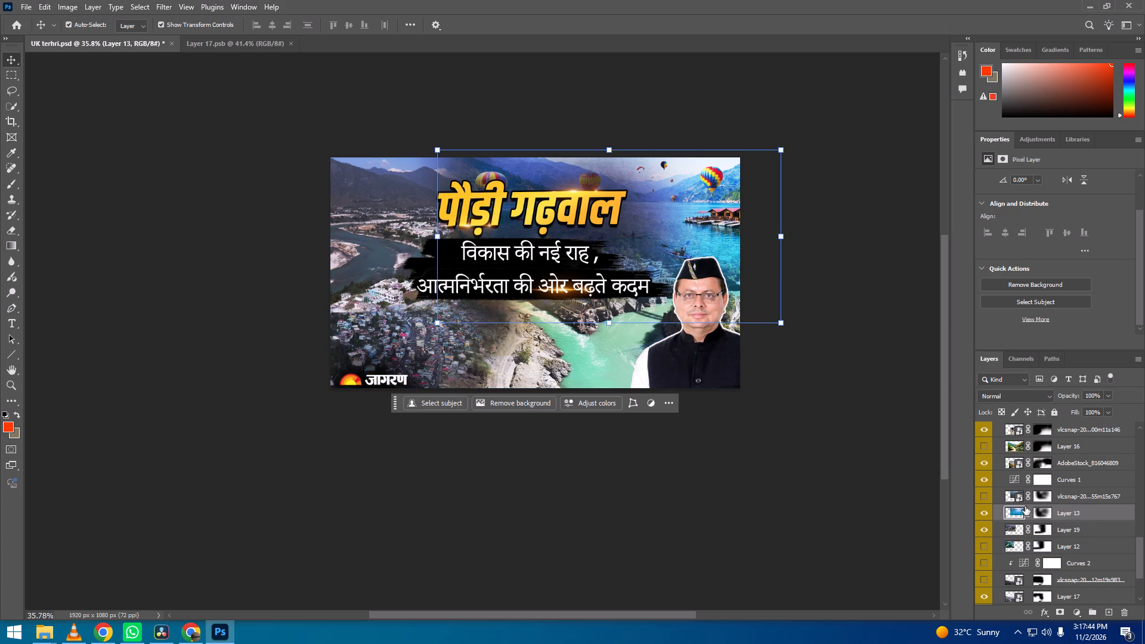
pyautogui.rightClick(1016, 515)
pyautogui.click(1013, 515)
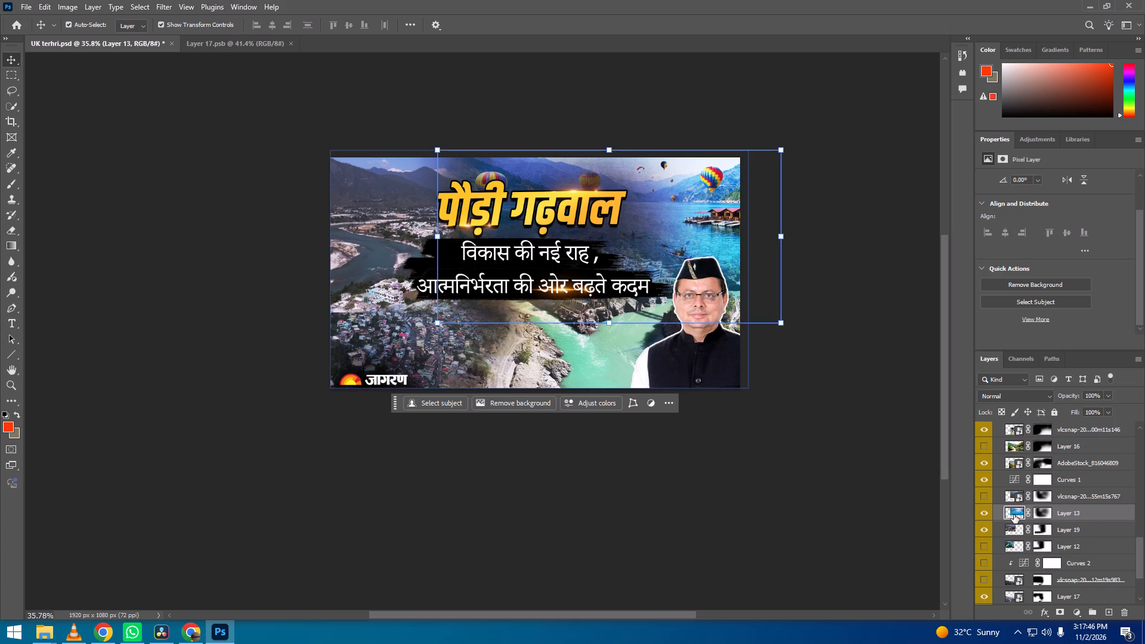
pyautogui.click(1044, 512)
pyautogui.click(1021, 512)
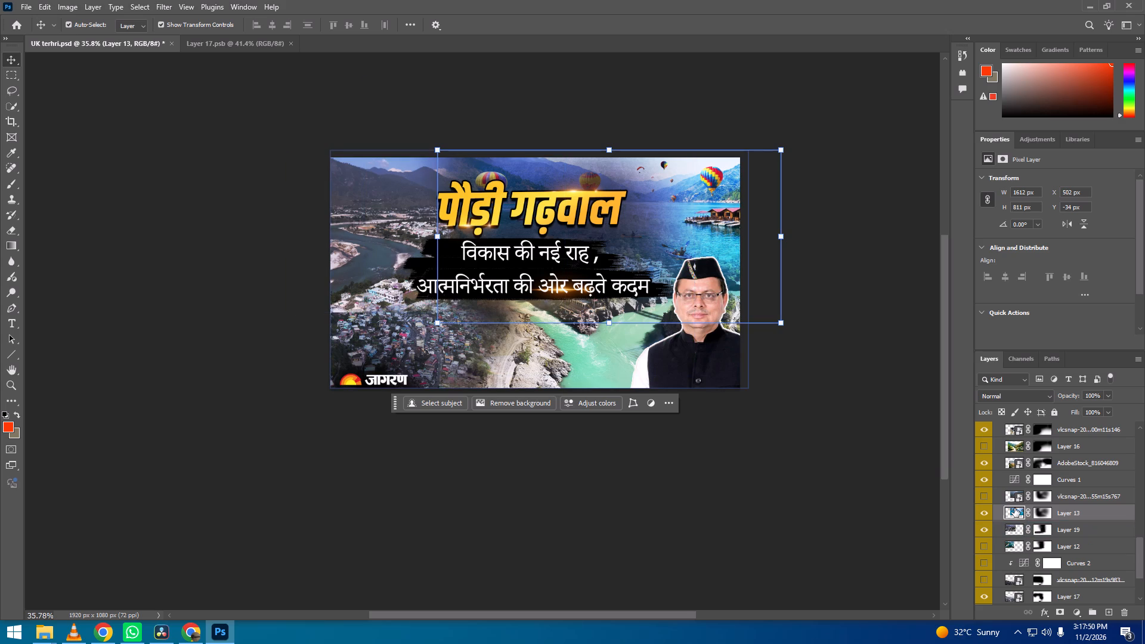
# Hide Layer 13, show the vlcsnap-20...55m15s767 snapshot layer again and open its smart object contents.
pyautogui.click(984, 511)
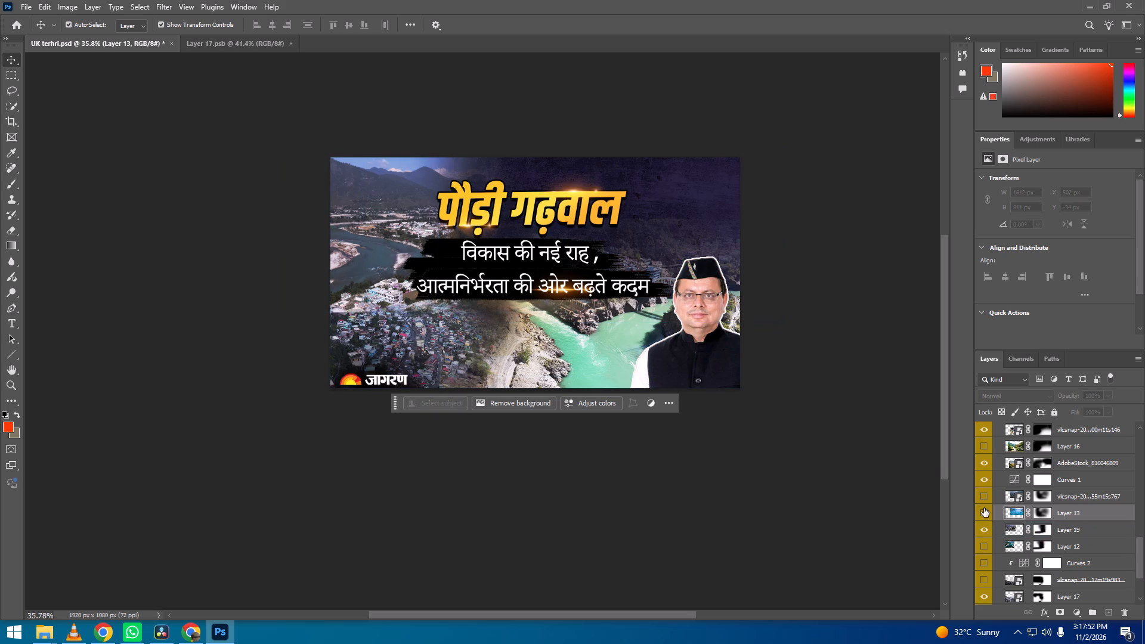
pyautogui.click(986, 497)
pyautogui.click(986, 497)
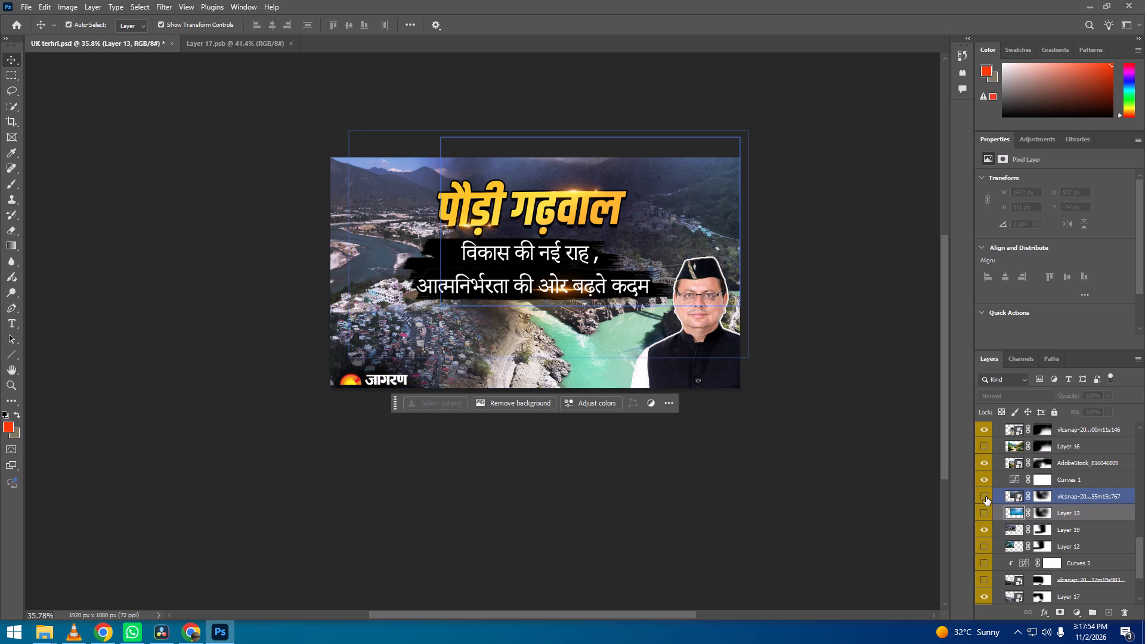
pyautogui.click(986, 497)
pyautogui.click(1014, 496)
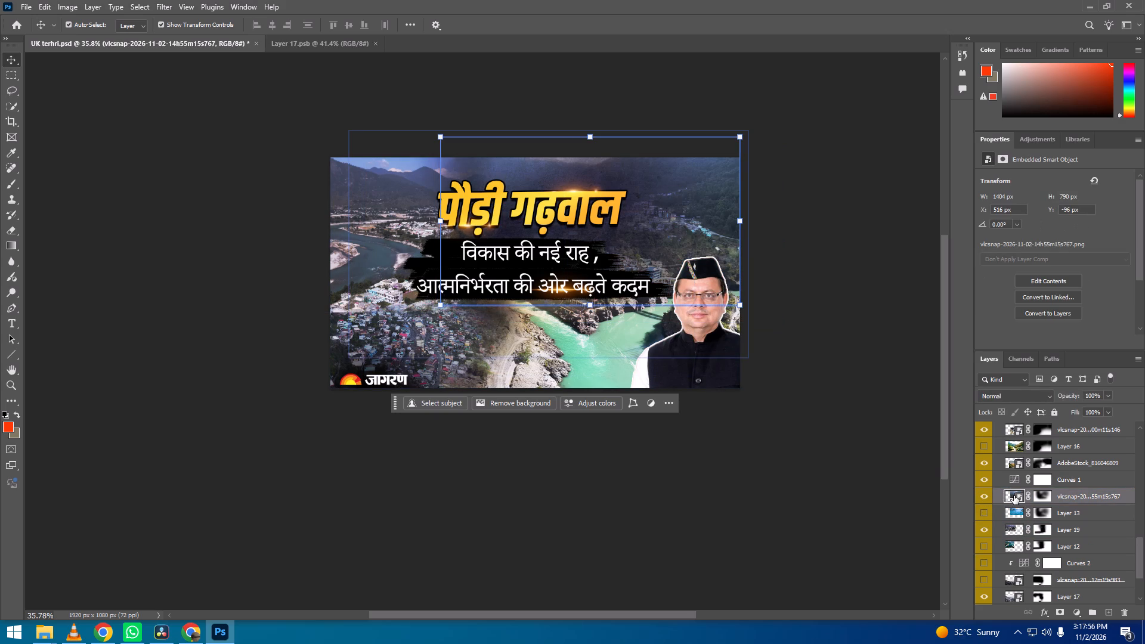
pyautogui.click(1045, 278)
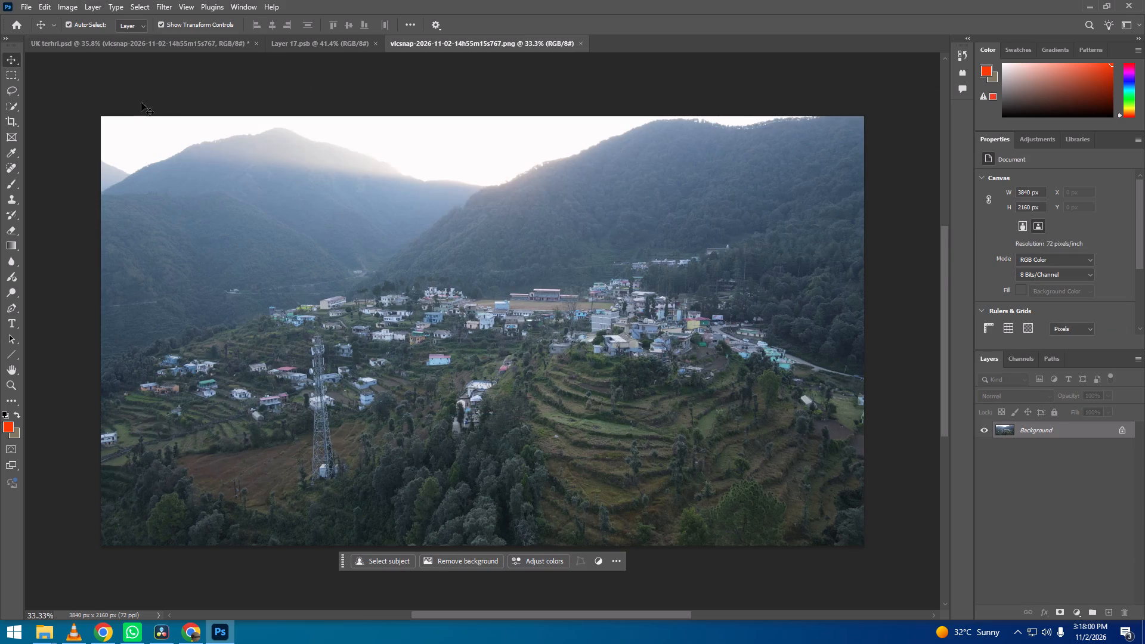
# In the Camera Raw Filter, set the village snapshot's Exposure to +0.75, Contrast +37, Highlights -38, Shadows -45 and Whites -31.
pyautogui.click(209, 6)
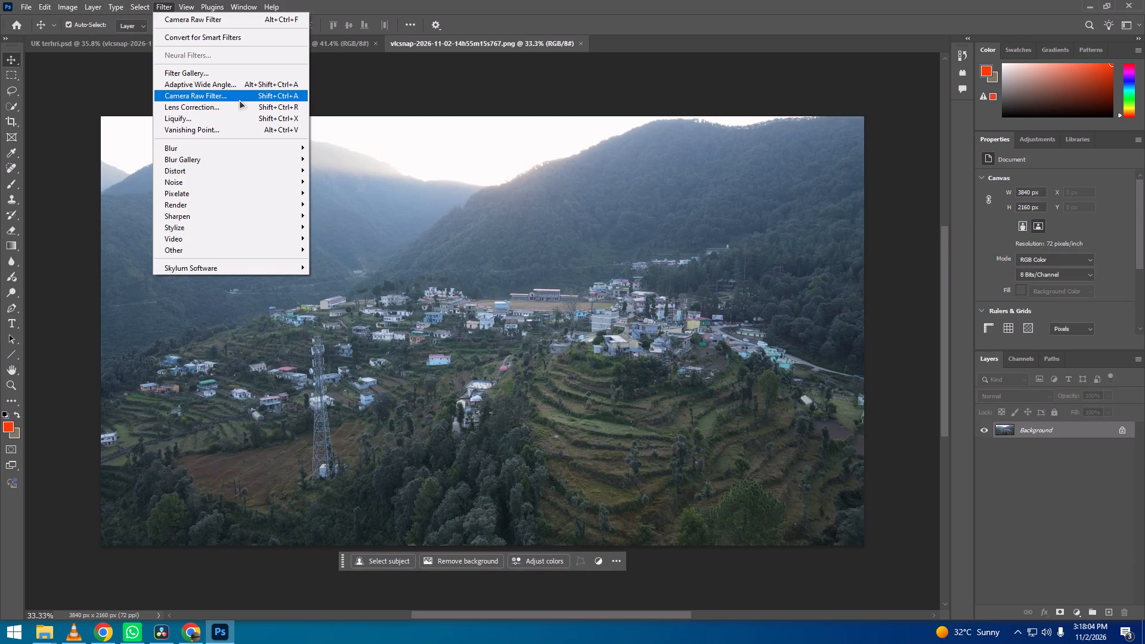
pyautogui.click(239, 100)
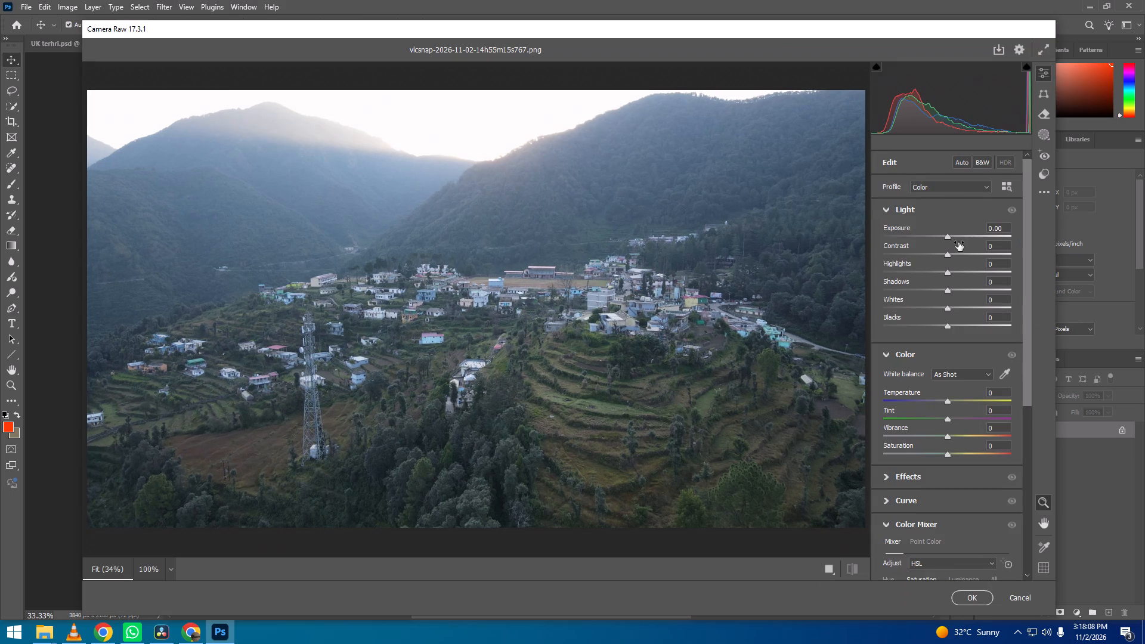
pyautogui.click(952, 237)
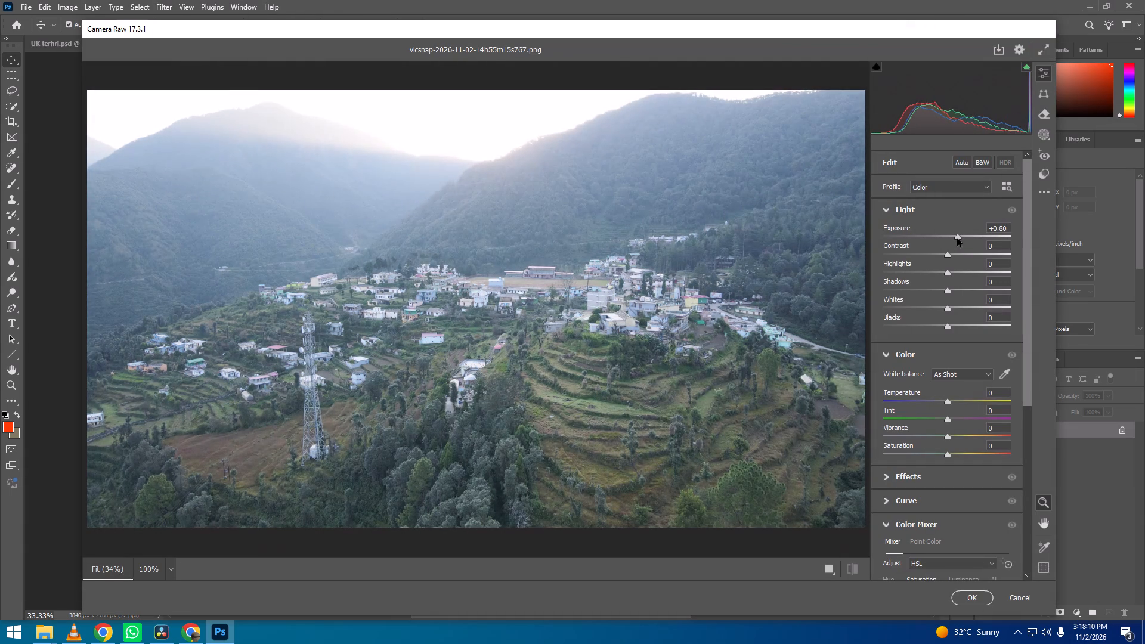
pyautogui.moveTo(949, 257); pyautogui.dragTo(973, 256)
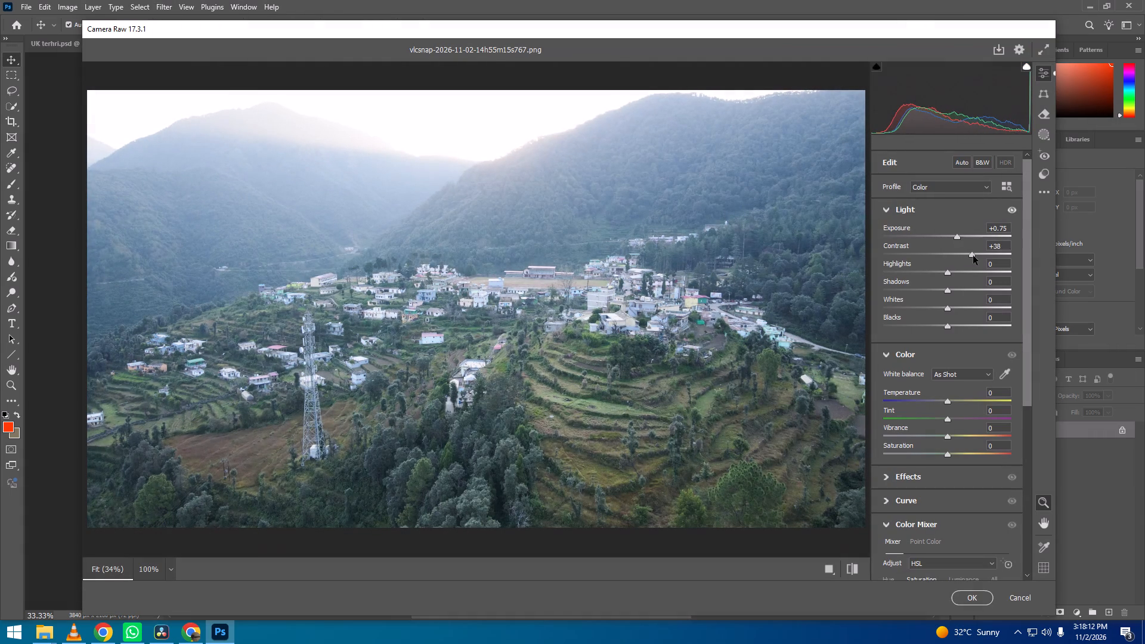
pyautogui.moveTo(973, 256); pyautogui.dragTo(973, 256)
pyautogui.moveTo(946, 271); pyautogui.dragTo(918, 284)
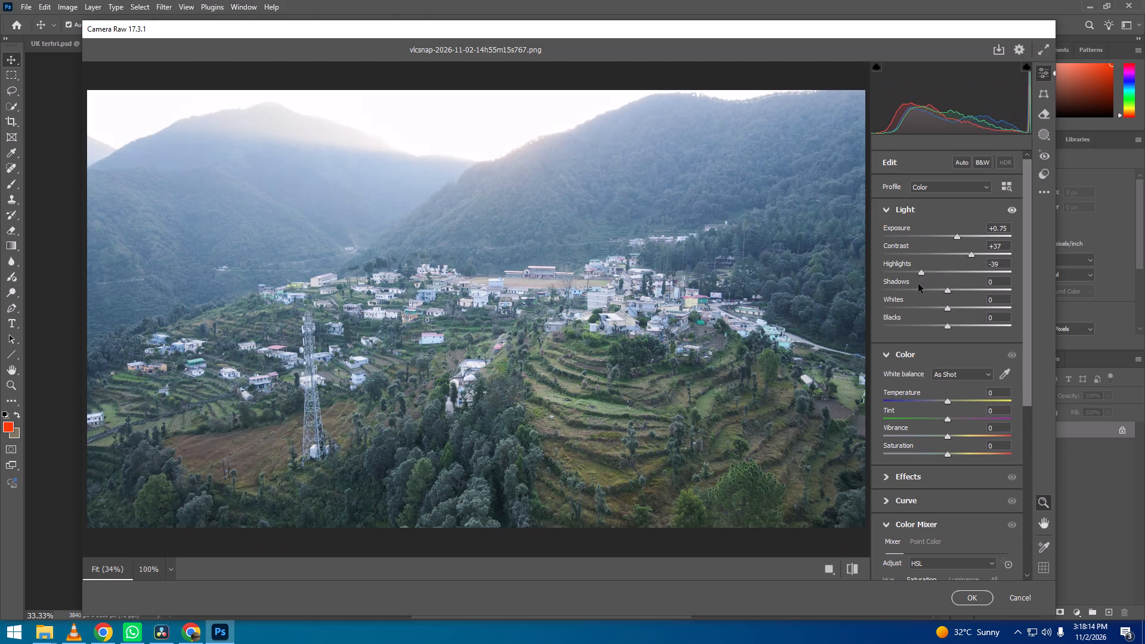
pyautogui.moveTo(918, 284); pyautogui.dragTo(922, 284)
pyautogui.moveTo(949, 292); pyautogui.dragTo(924, 292)
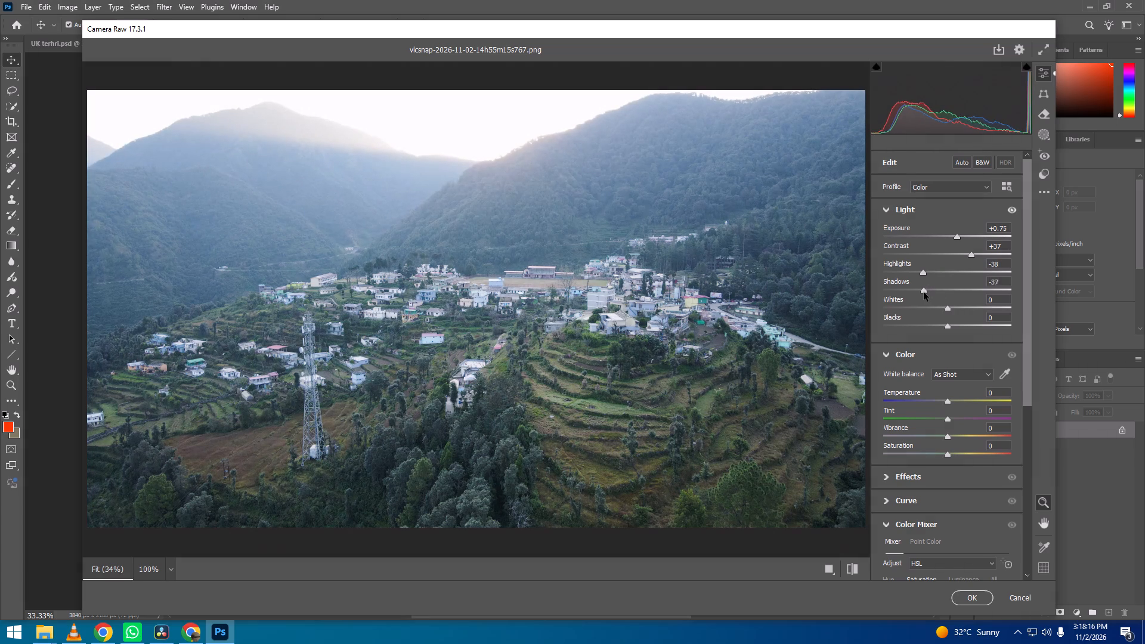
pyautogui.moveTo(924, 292); pyautogui.dragTo(920, 293)
pyautogui.moveTo(947, 309); pyautogui.dragTo(927, 309)
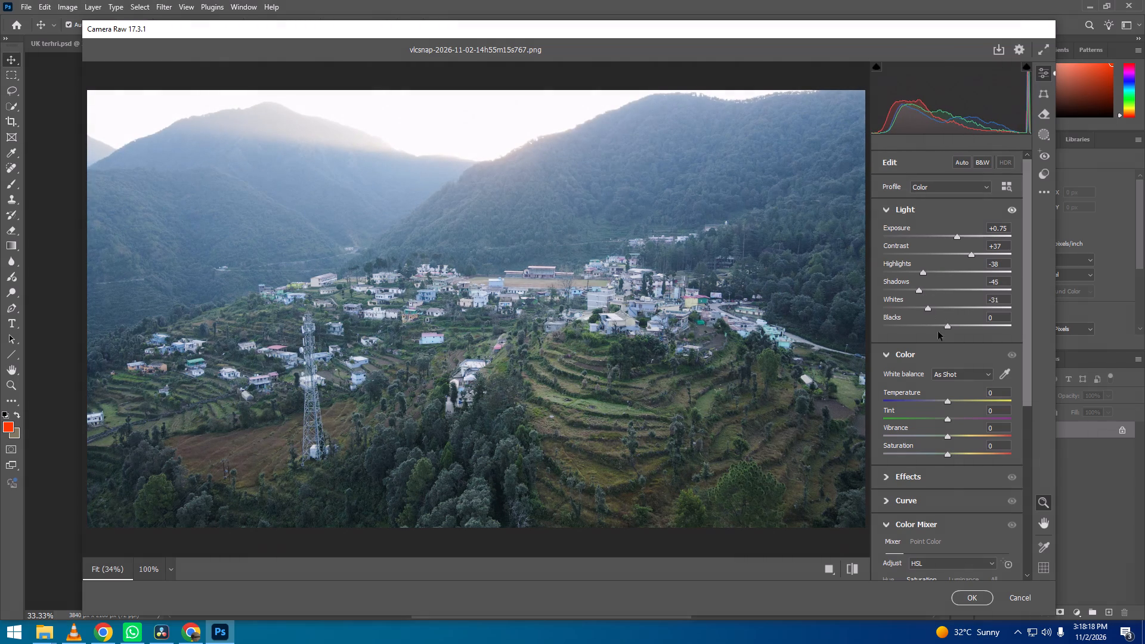
# Set Saturation to +30 and Whites to -48, and apply the Camera Raw Filter to the village snapshot.
pyautogui.moveTo(950, 456); pyautogui.dragTo(969, 457)
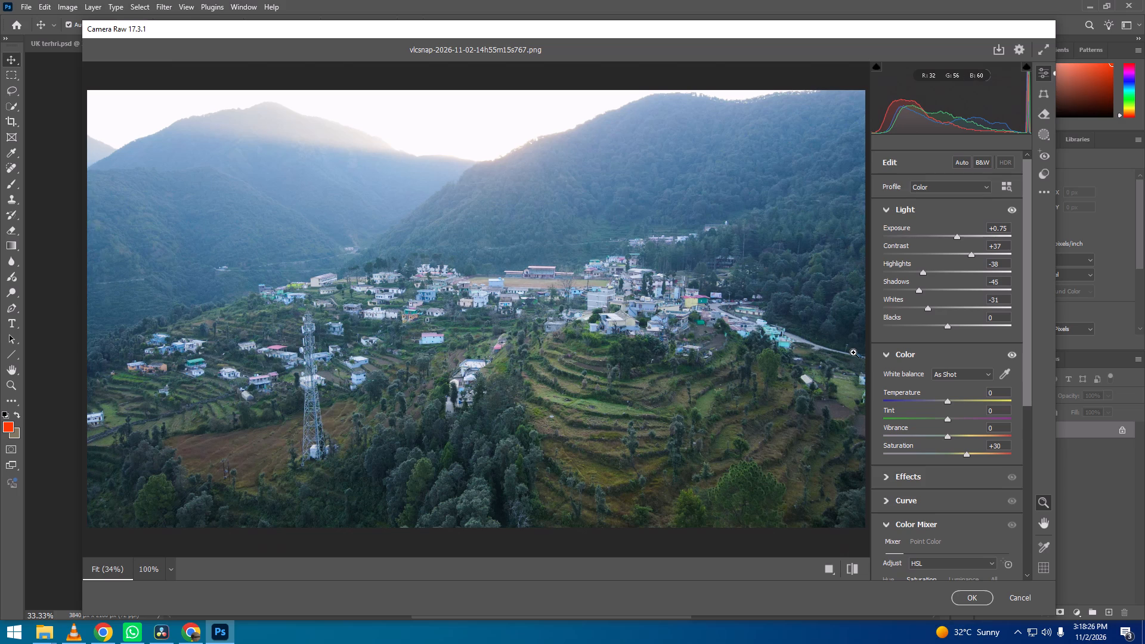
pyautogui.moveTo(926, 311); pyautogui.dragTo(918, 309)
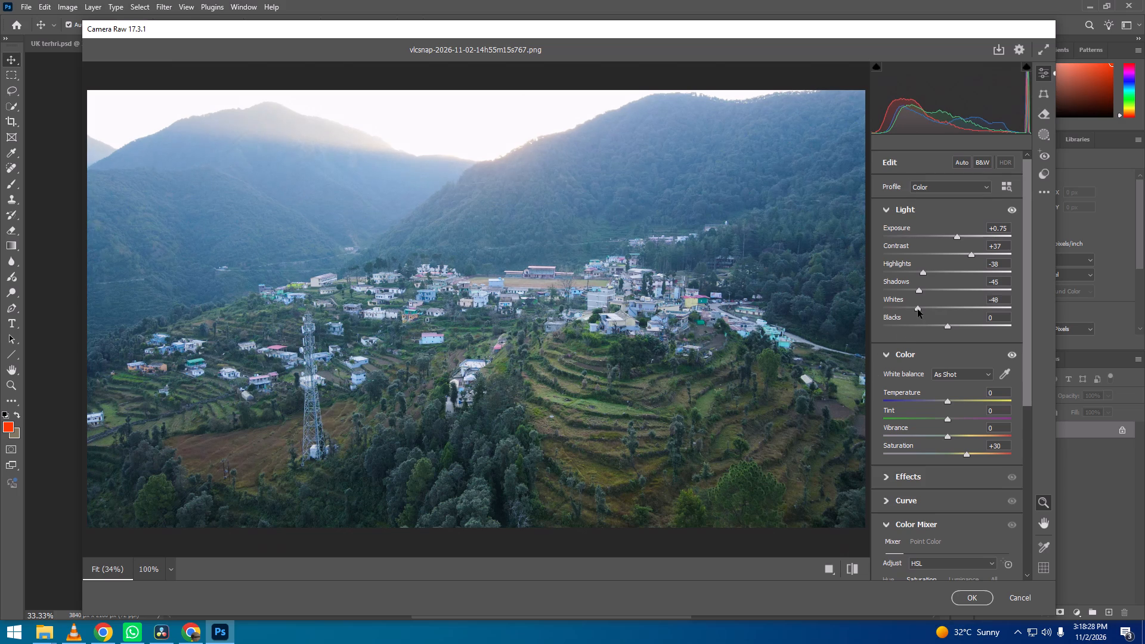
pyautogui.moveTo(918, 309); pyautogui.dragTo(915, 305)
pyautogui.click(966, 597)
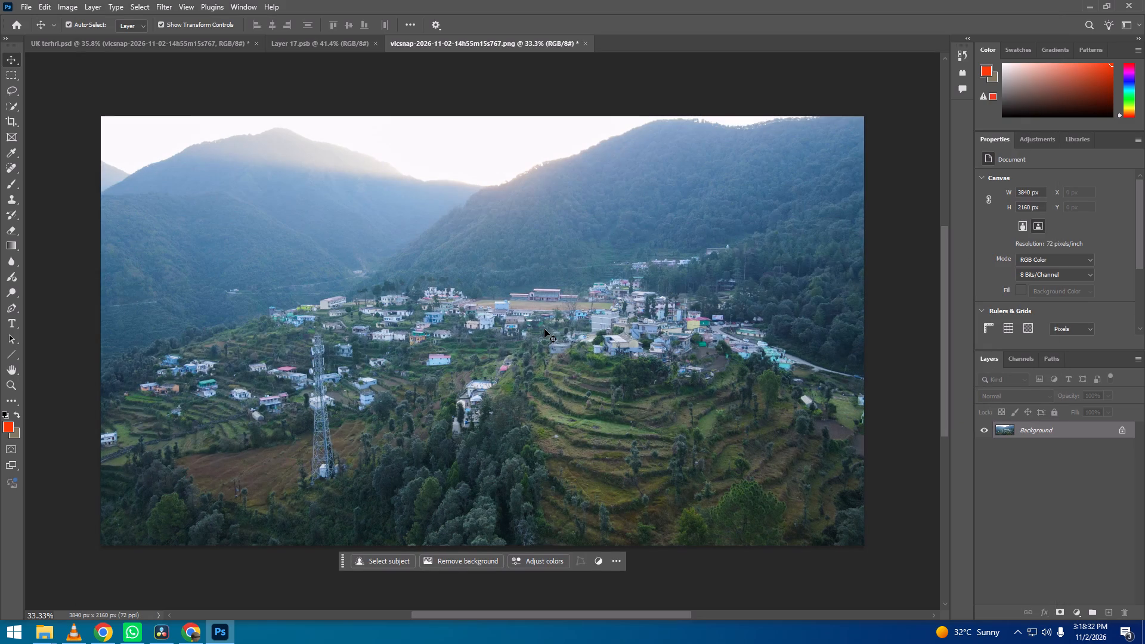
# Save the village snapshot's smart object contents and return to UK terhri.psd to inspect the thumbnail up close.
pyautogui.hotkey('ctrl', 's')
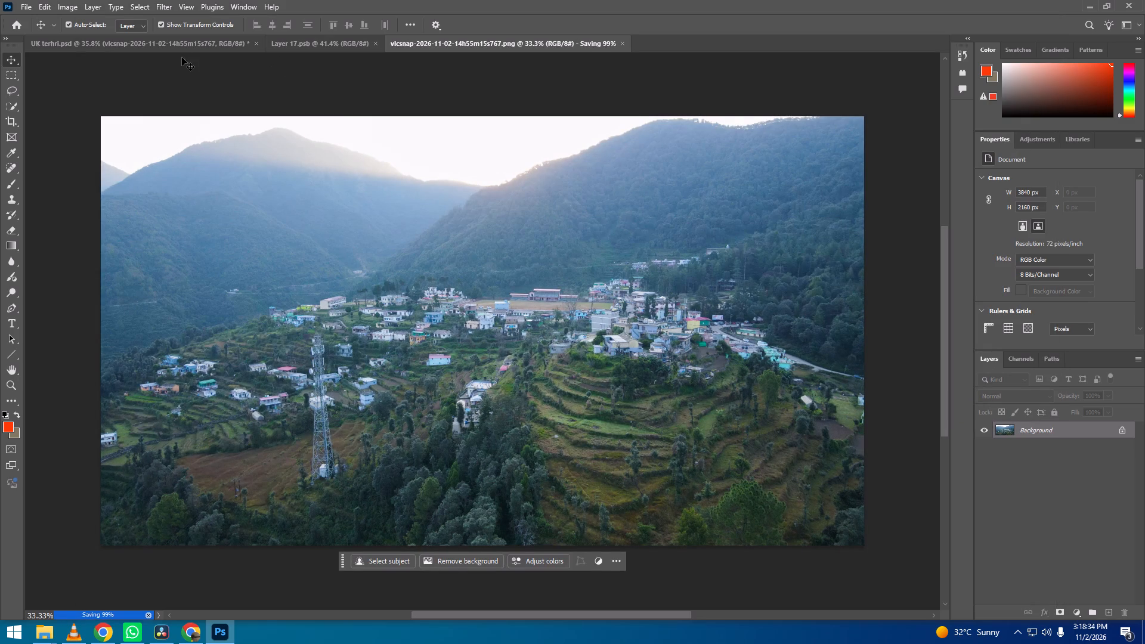
pyautogui.click(182, 42)
pyautogui.click(850, 354)
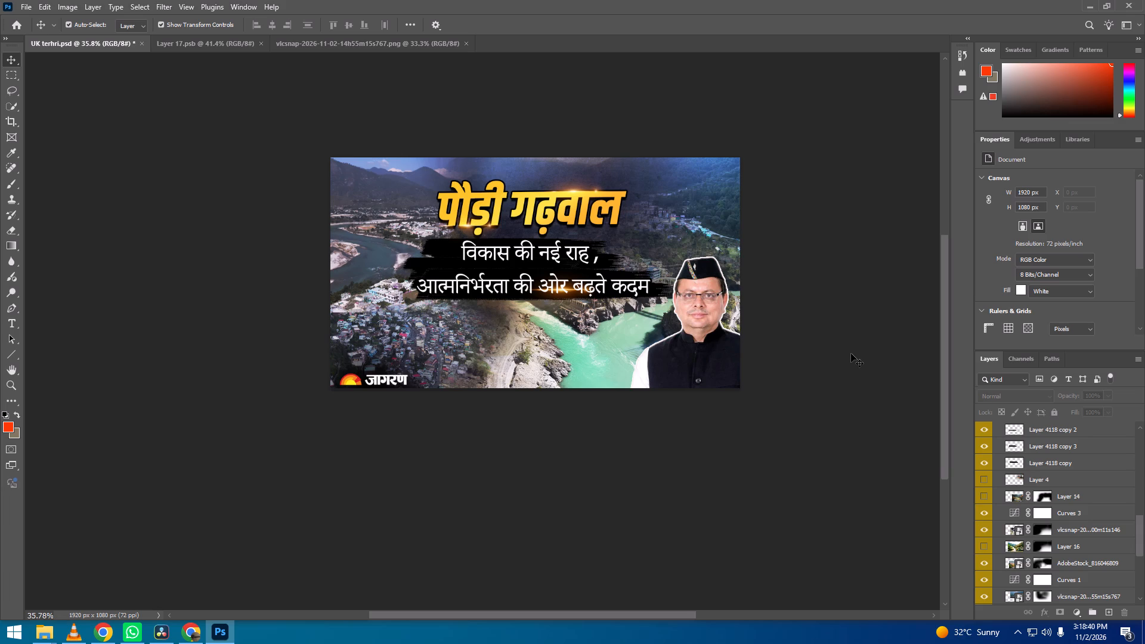
pyautogui.click(791, 304)
pyautogui.keyDown('ctrl'); pyautogui.scroll(6, 569, 174); pyautogui.keyUp('ctrl')
pyautogui.keyDown('alt'); pyautogui.scroll(9, 595, 202); pyautogui.keyUp('alt')
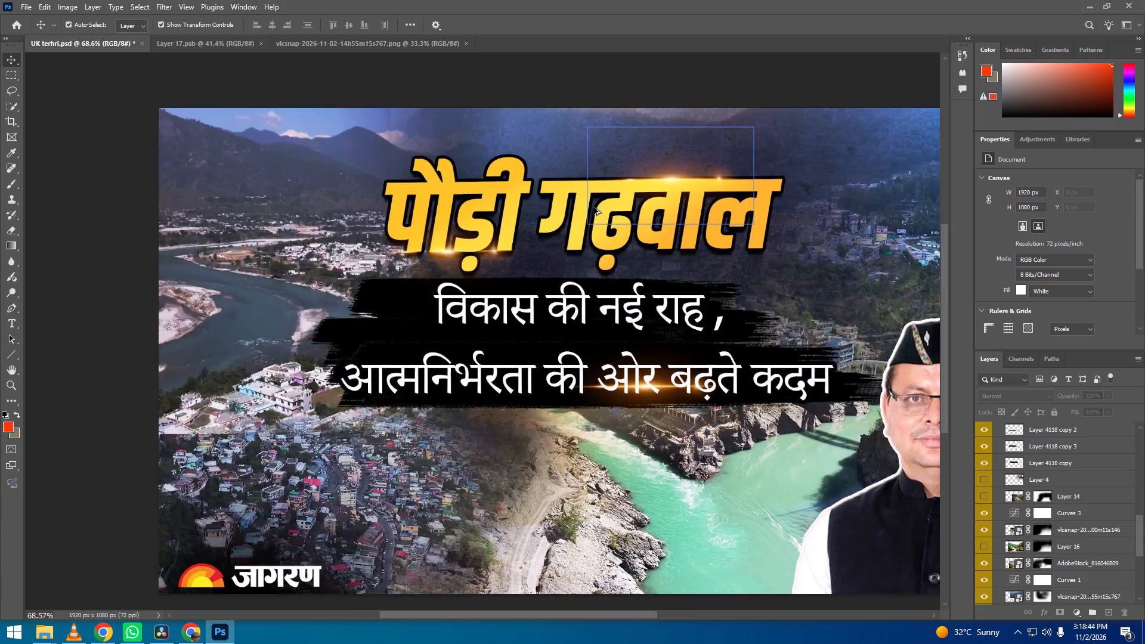
# Examine the complete पौड़ी गढ़वाल thumbnail at reduced size and fitted to the window, checking how the background photos blend.
pyautogui.keyDown('alt'); pyautogui.scroll(5, 593, 207); pyautogui.keyUp('alt')
pyautogui.keyDown('alt'); pyautogui.scroll(-12, 234, 237); pyautogui.keyUp('alt')
pyautogui.keyDown('alt'); pyautogui.scroll(-3, 664, 337); pyautogui.keyUp('alt')
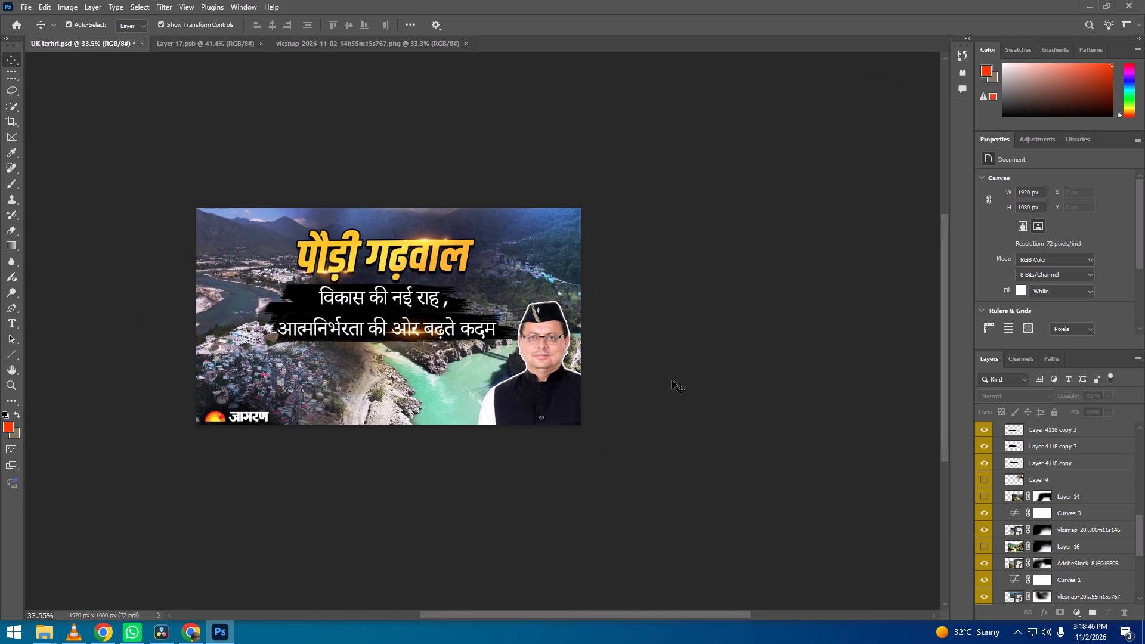
pyautogui.keyDown('alt'); pyautogui.scroll(5, 708, 388); pyautogui.keyUp('alt')
pyautogui.click(791, 348)
pyautogui.keyDown('alt'); pyautogui.scroll(-4, 816, 348); pyautogui.keyUp('alt')
pyautogui.keyDown('alt'); pyautogui.scroll(3, 345, 155); pyautogui.keyUp('alt')
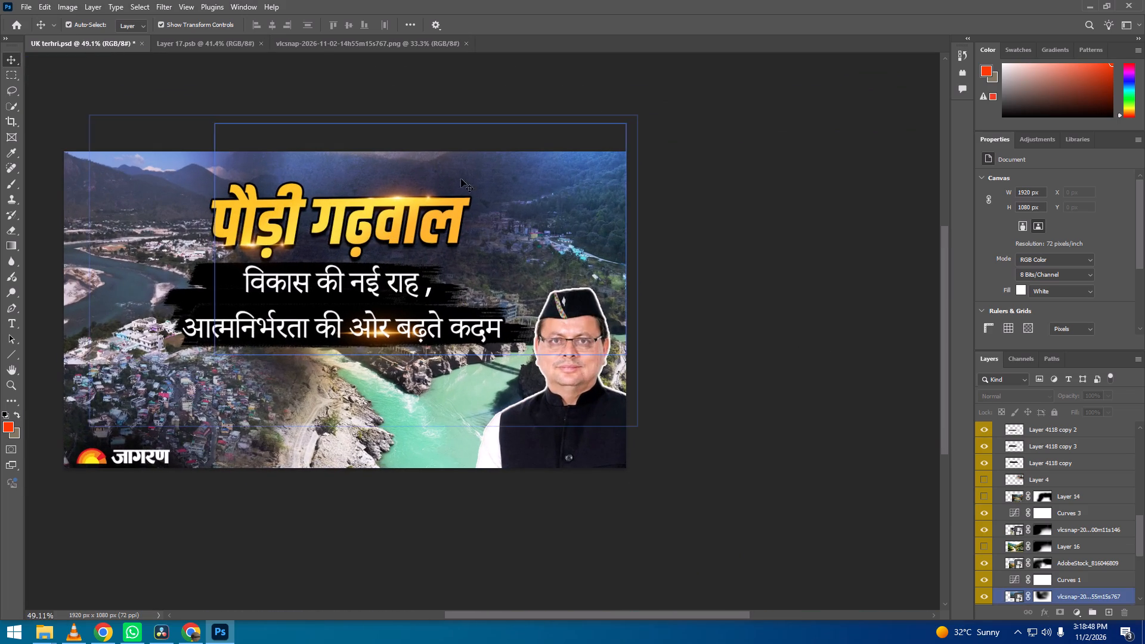
pyautogui.hotkey('ctrl', '0')
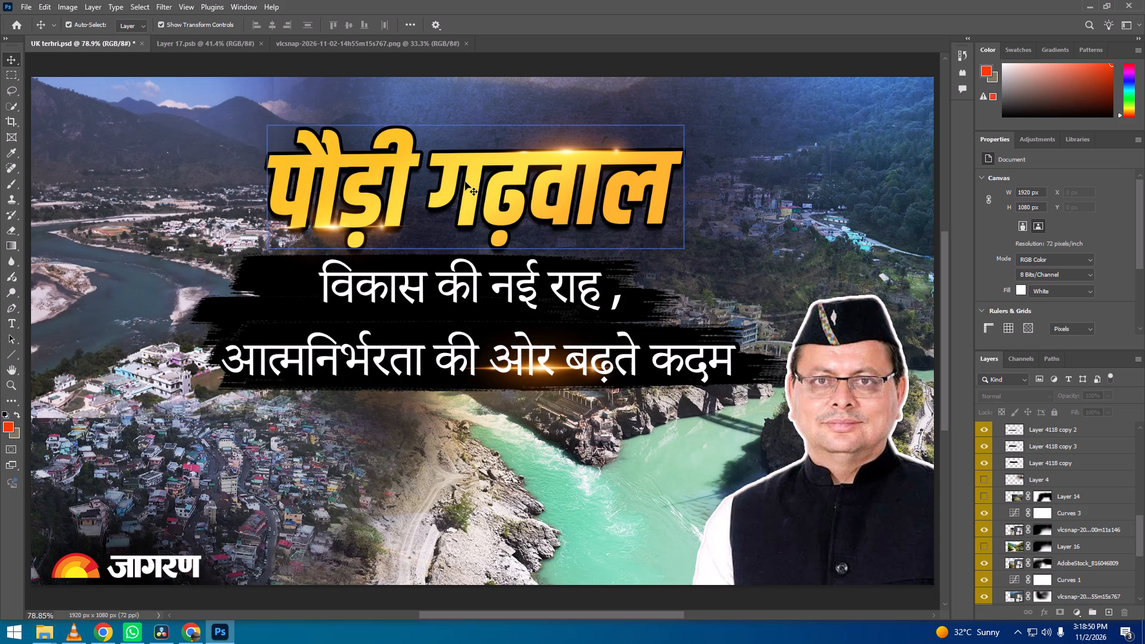
# Export the thumbnail as a 1920 x 1080 JPG to the Downloads folder, replacing "terhri" in the file name with "pauri".
pyautogui.hotkey('ctrl', 'alt', 'shift', 'w')
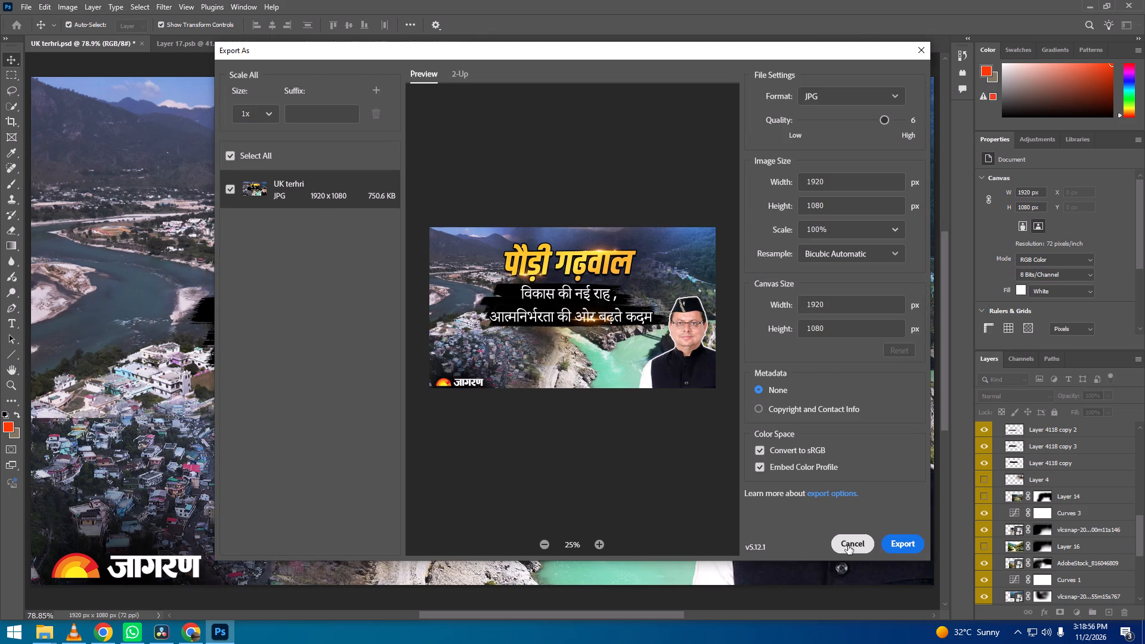
pyautogui.click(904, 545)
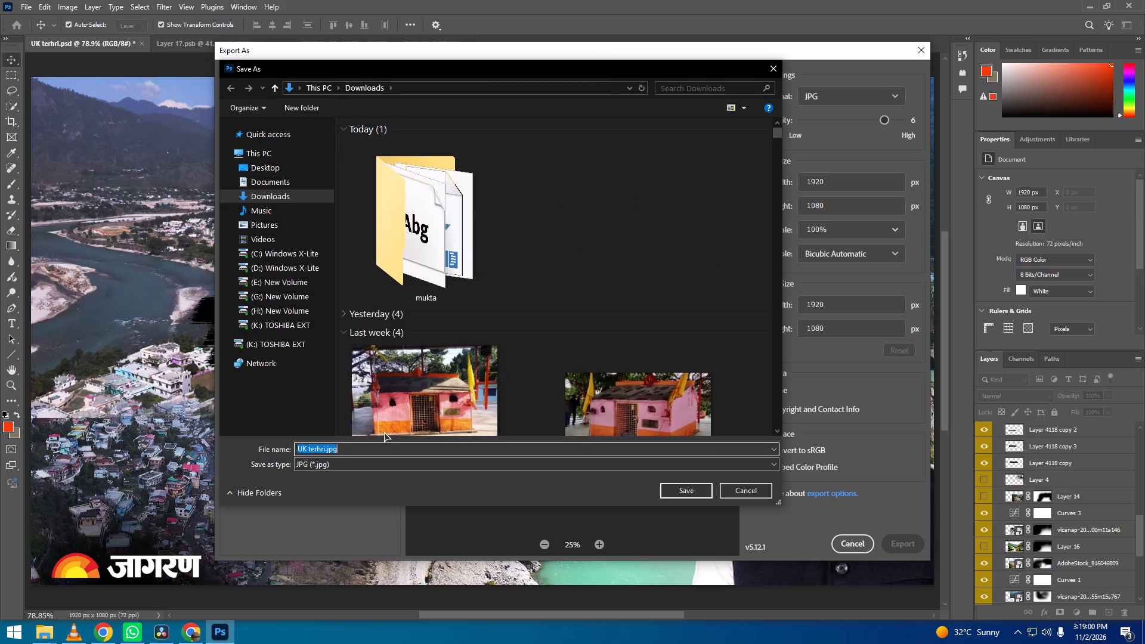
pyautogui.click(325, 448)
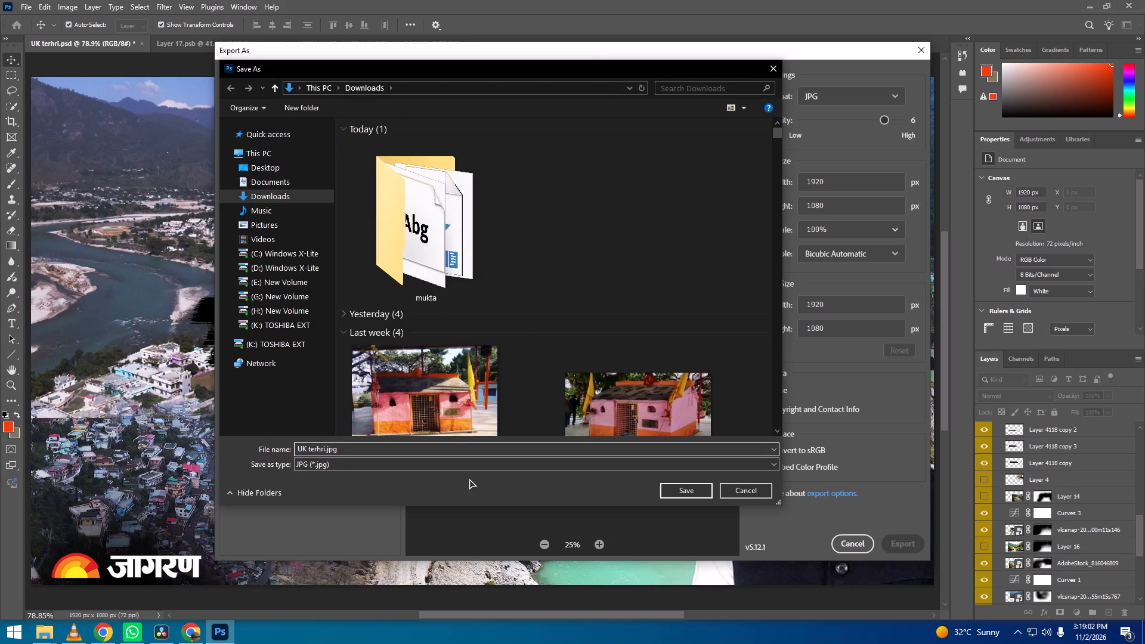
pyautogui.press('BackSpace')
pyautogui.press('BackSpace')
pyautogui.press('BackSpace')
pyautogui.press('BackSpace')
pyautogui.press('BackSpace')
pyautogui.press('BackSpace')
pyautogui.write('pauri')
pyautogui.press('Return')
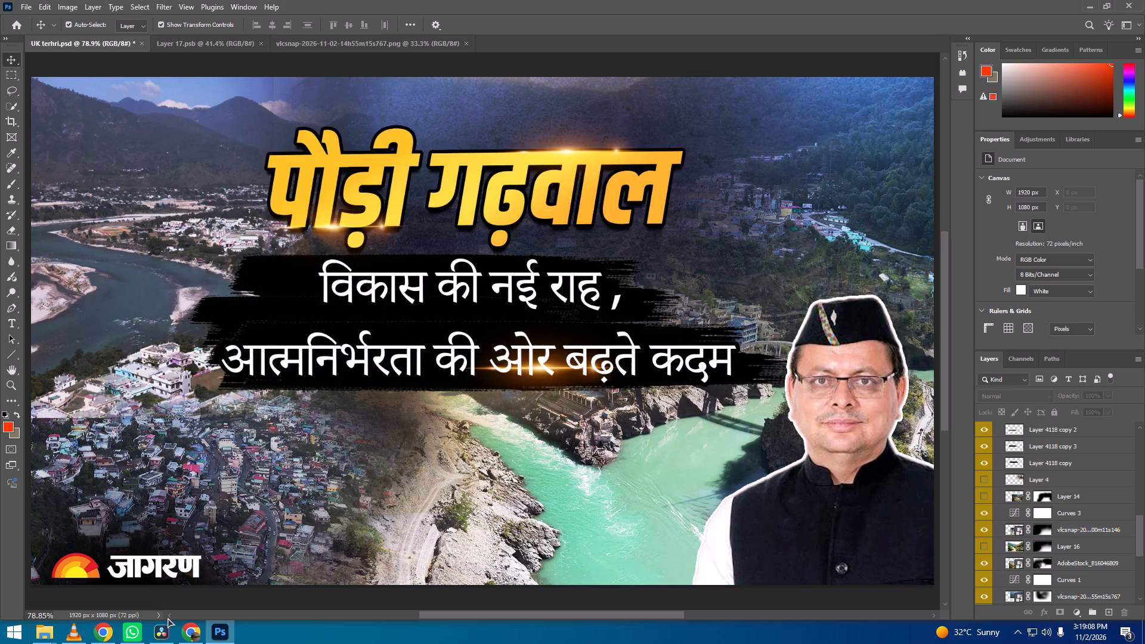
# Select the AdobeStock_816046809 background photo layer.
pyautogui.click(317, 457)
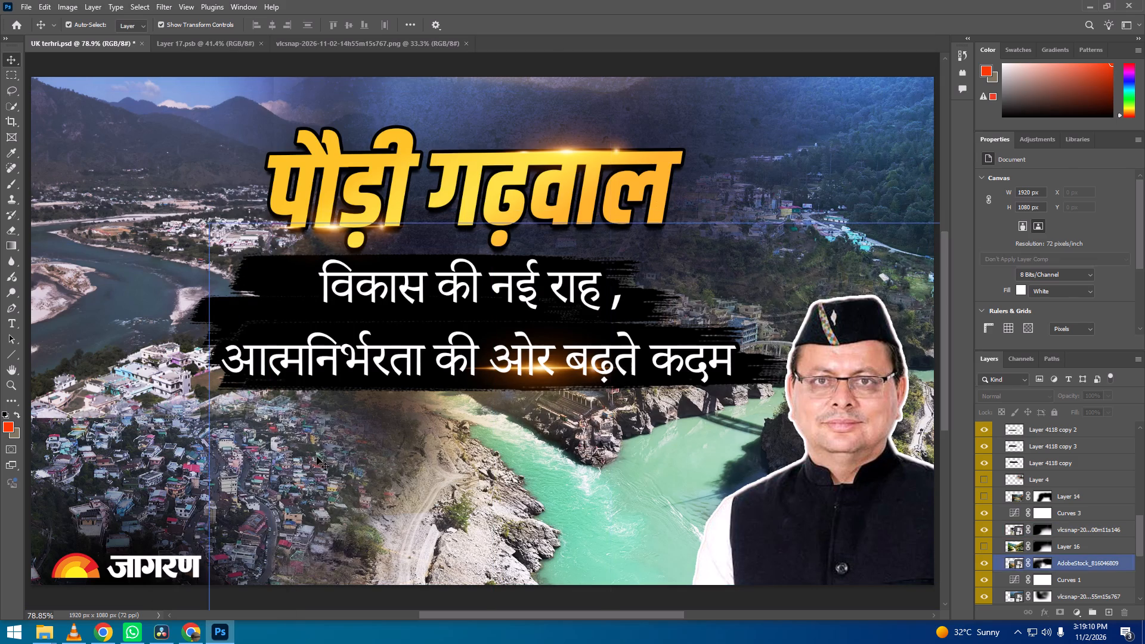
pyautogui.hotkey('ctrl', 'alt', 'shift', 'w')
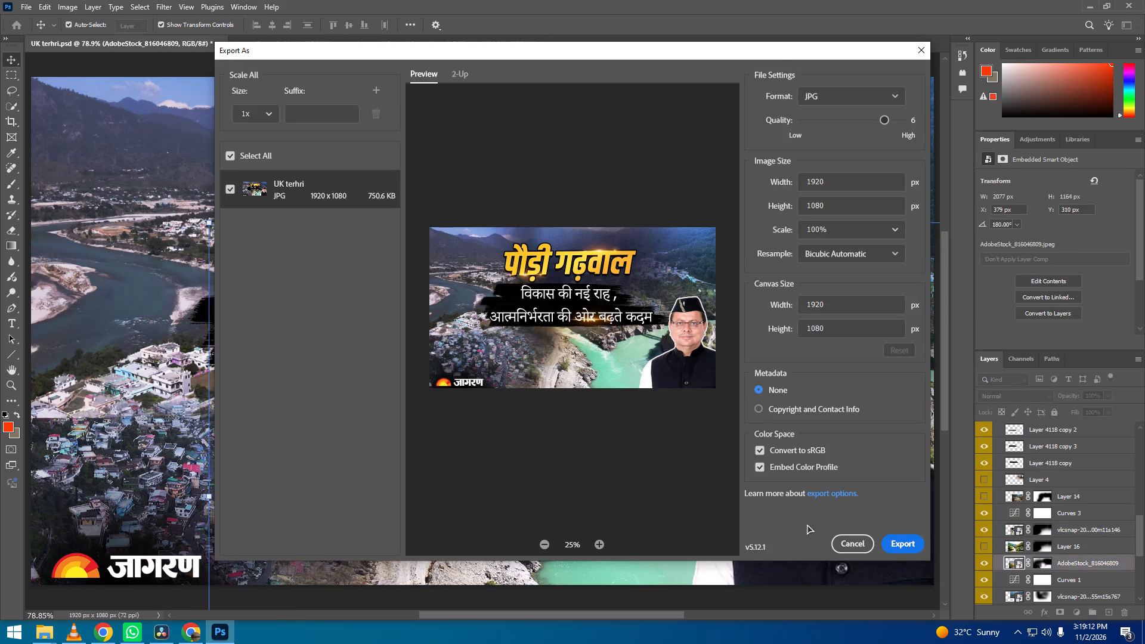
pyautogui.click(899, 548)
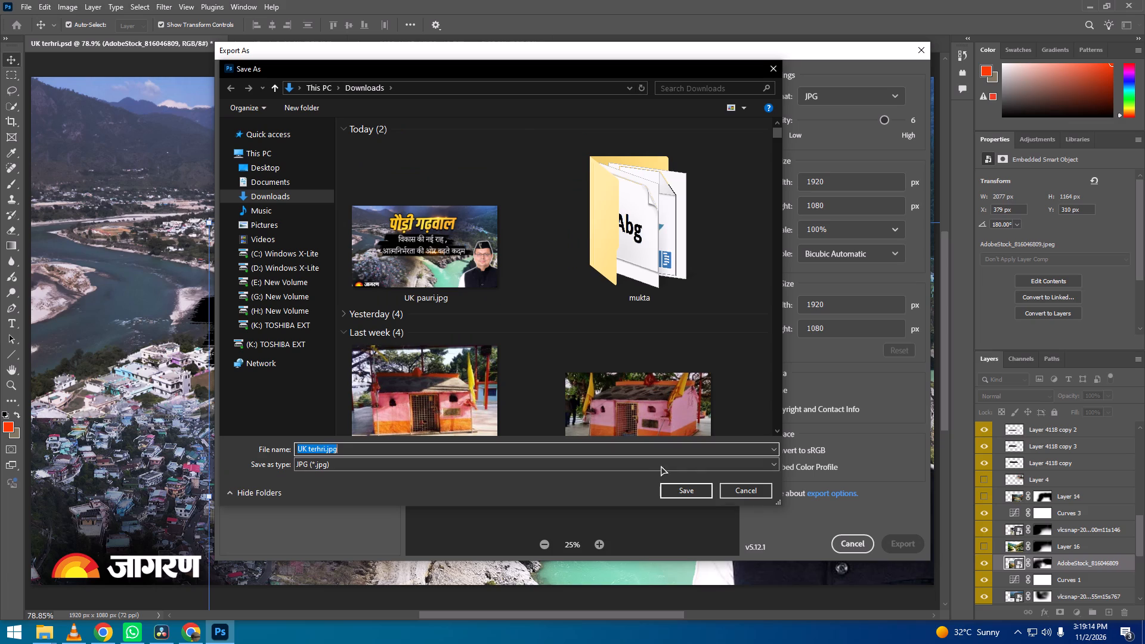